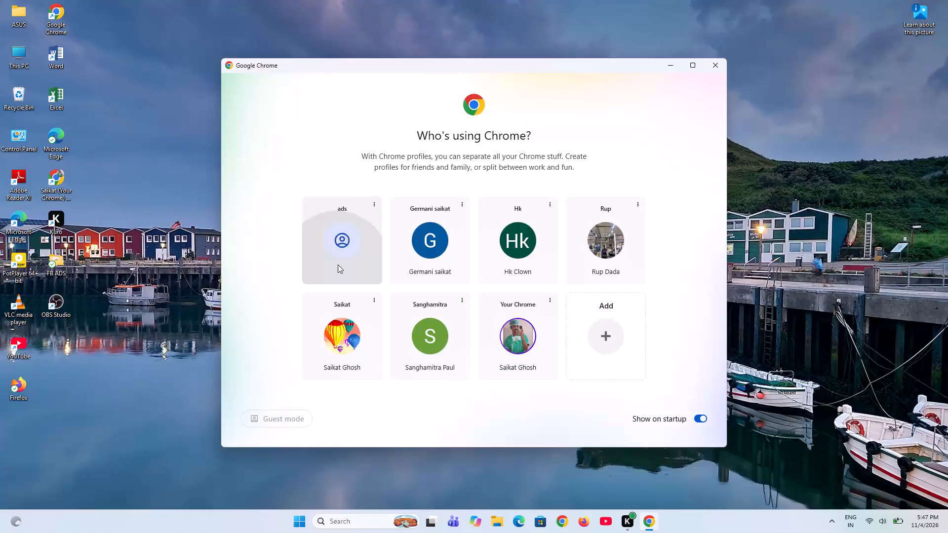
Search Google for ads manager, keep a second blank tab open, and open the Meta Ads Manager result.
left_click(339, 186)
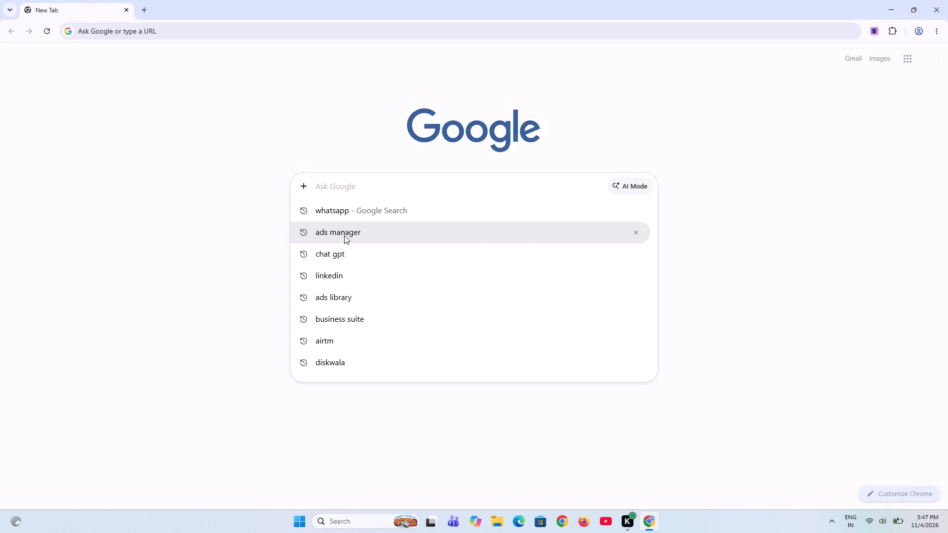
left_click(344, 235)
left_click(145, 12)
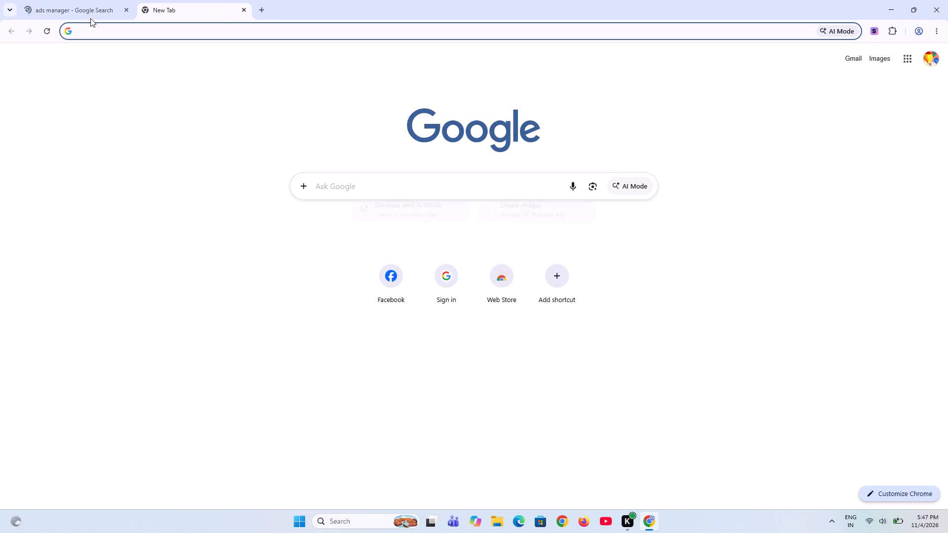
left_click(53, 0)
left_click(172, 204)
Search Google for ads library in the second browser tab.
left_click(175, 0)
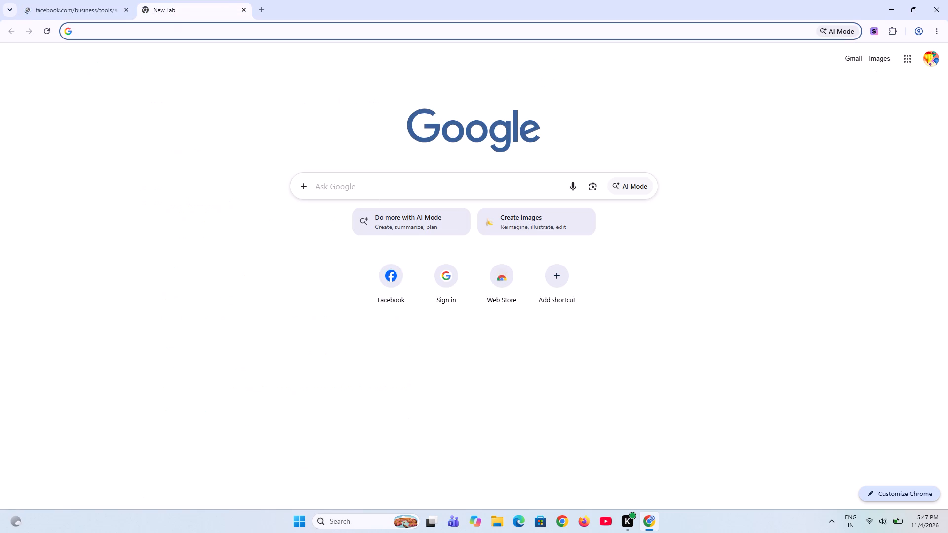
left_click(364, 183)
left_click(348, 233)
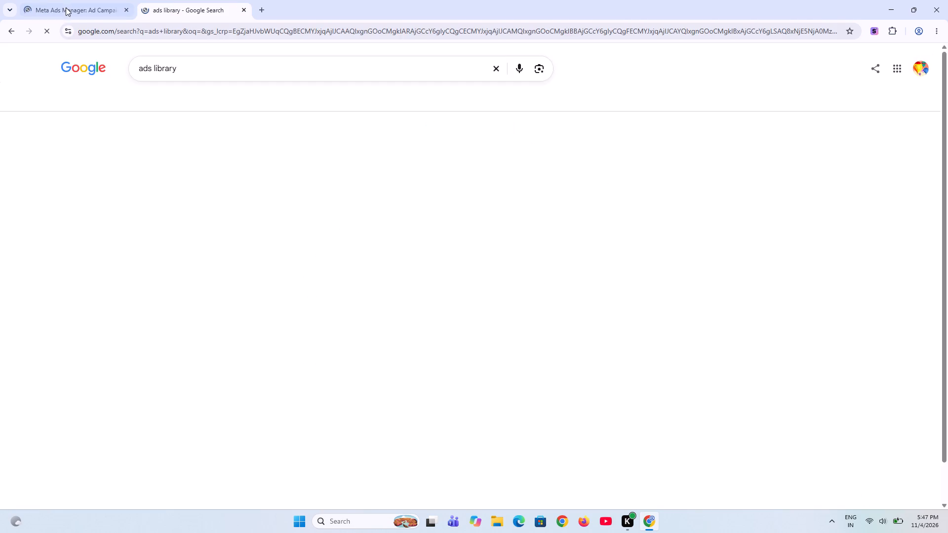
Go from the Meta product page to the Ads Manager campaigns overview.
left_click(63, 0)
left_click(220, 256)
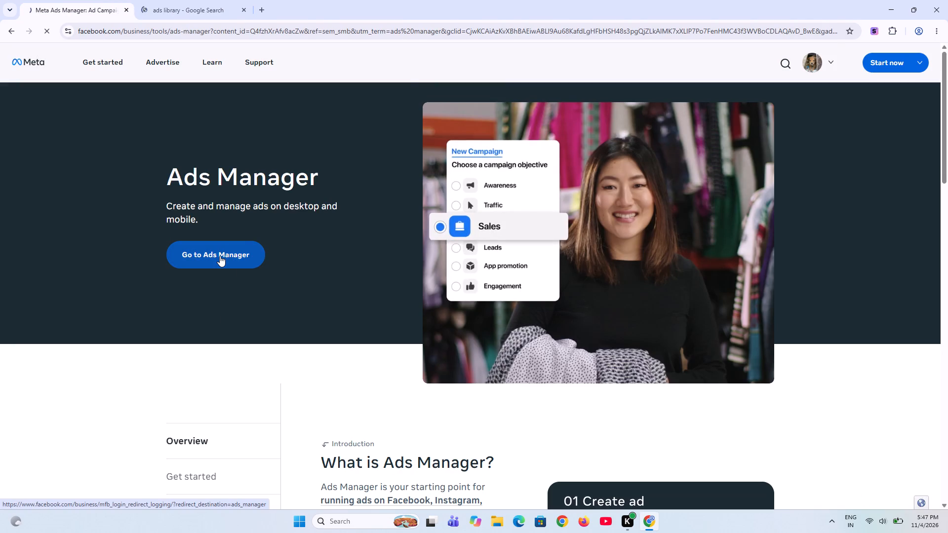
left_click(194, 0)
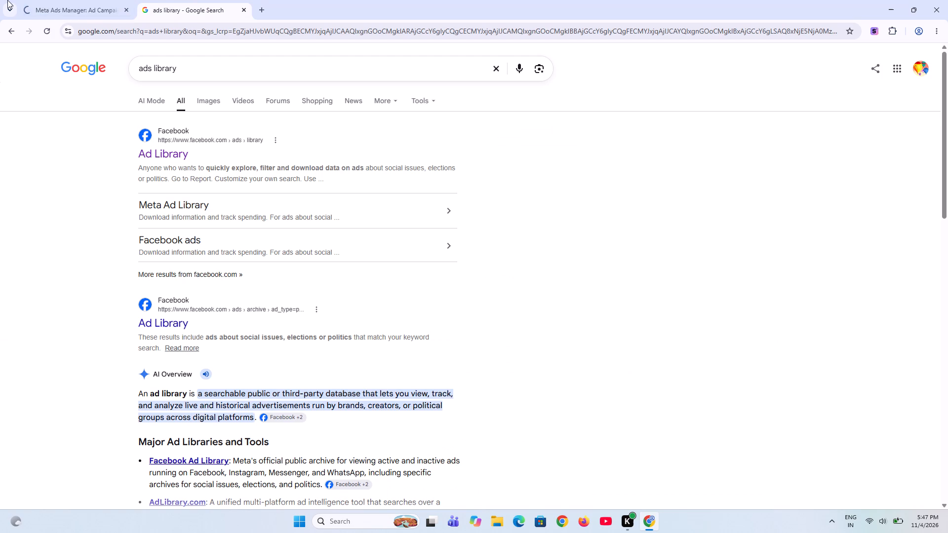
left_click(78, 9)
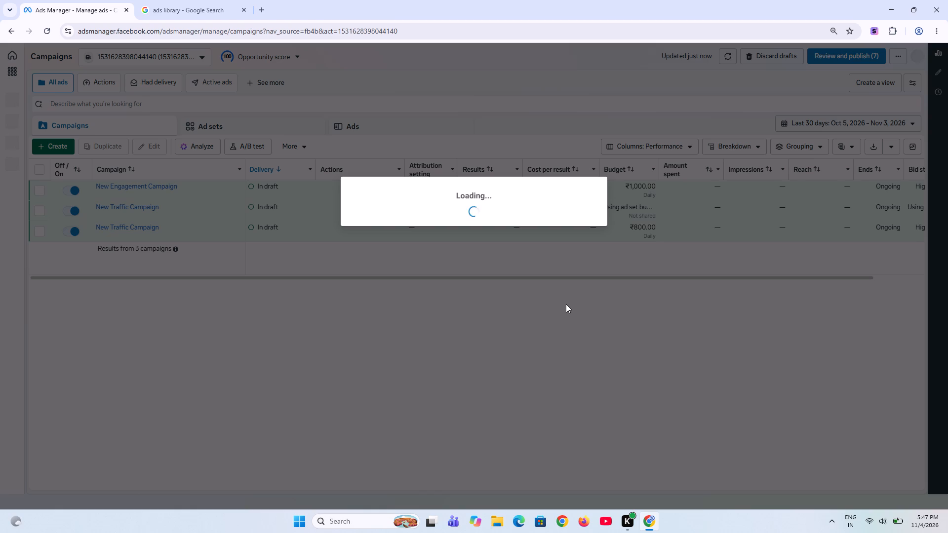
Open the first Facebook Ad Library search result in the second tab.
left_click(199, 0)
left_click(172, 148)
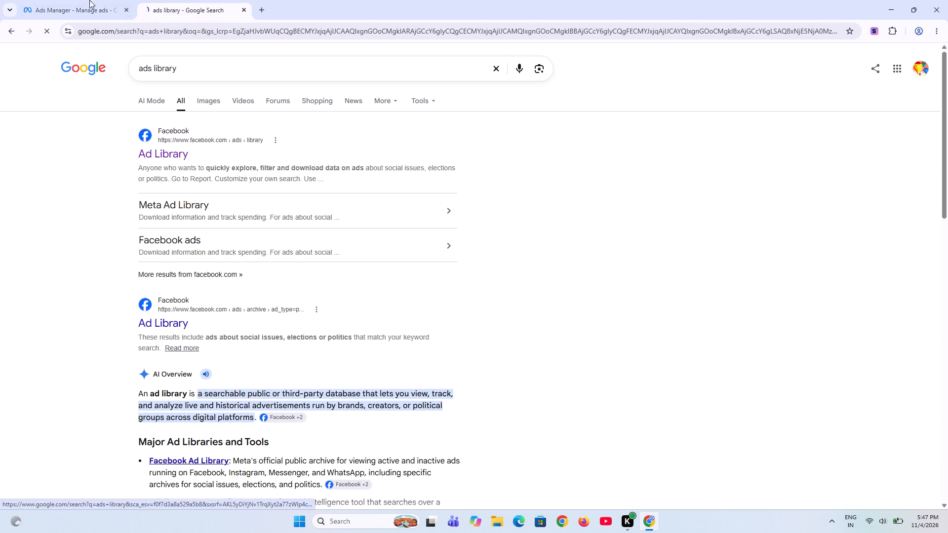
In Ads Manager, switch to the AKASH ad account in the Og hills business portfolio.
left_click(67, 0)
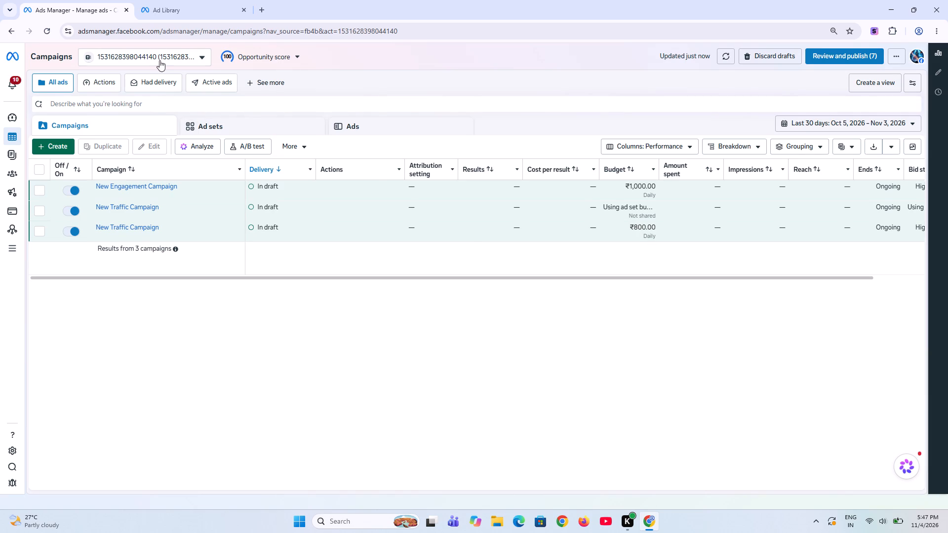
left_click(159, 60)
left_click(132, 128)
left_click(295, 174)
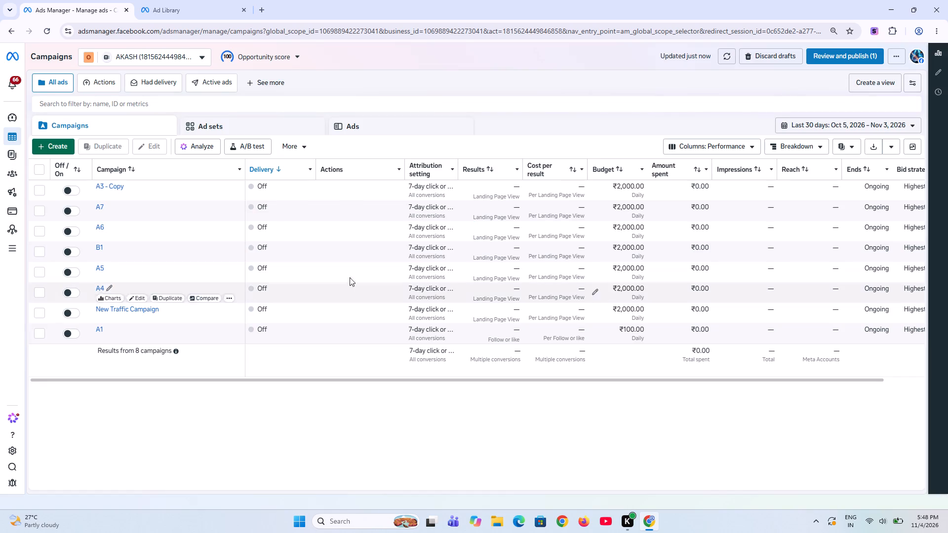
Set the campaign reporting date range to Maximum and look over the campaign results.
left_click(834, 126)
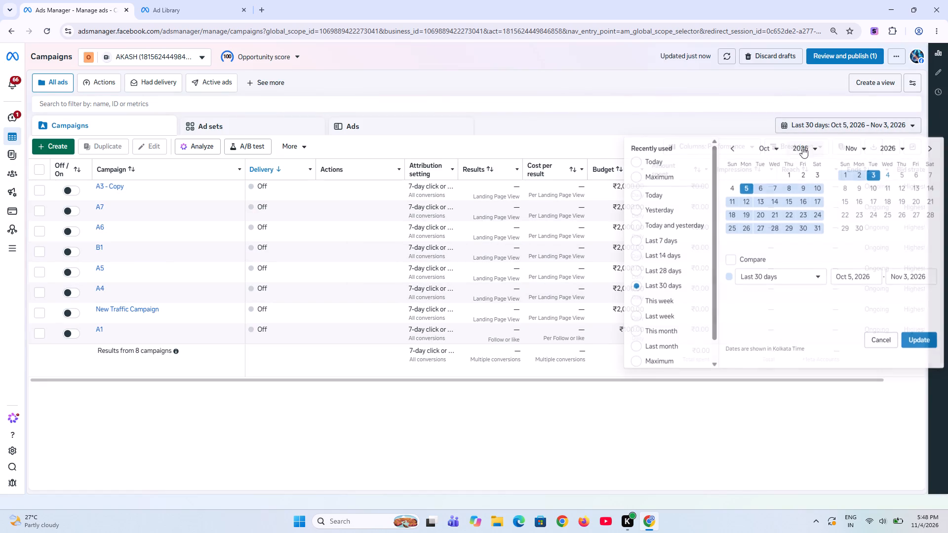
left_click(647, 364)
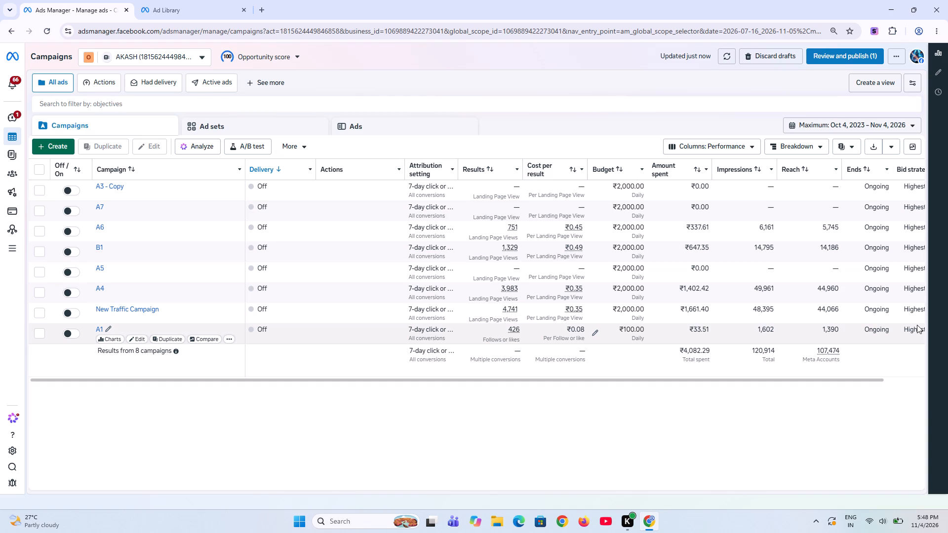
scroll(645, 319, "down", 3)
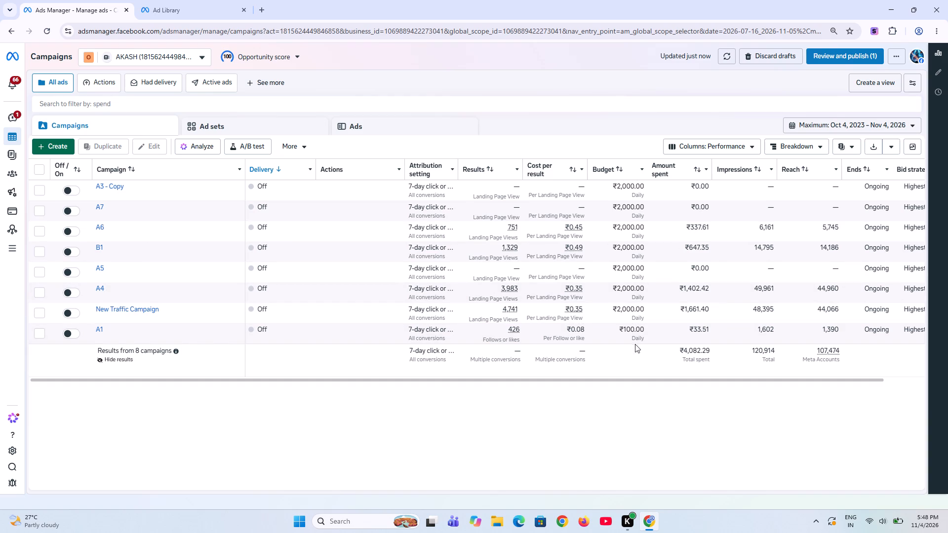
scroll(621, 314, "down", 2)
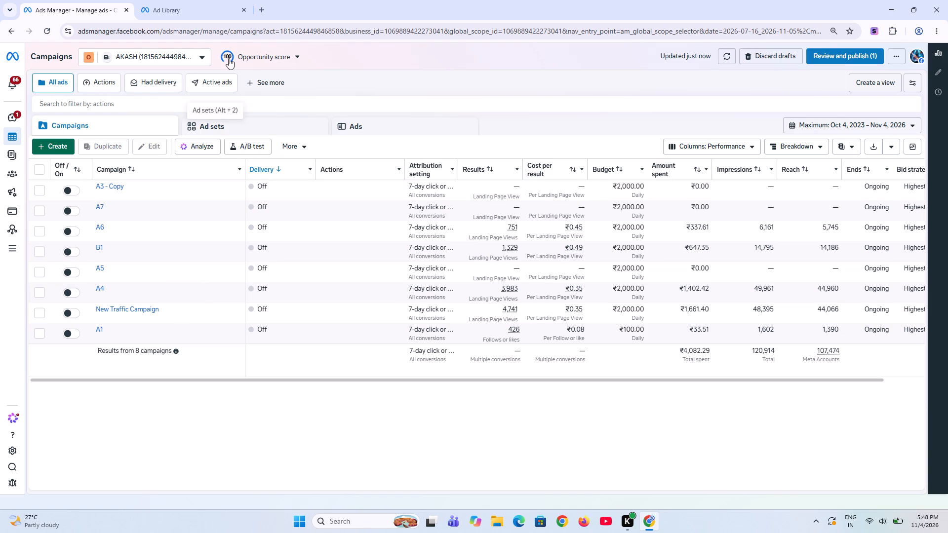
In the Ad Library, run the saved search a1 for the Helping Dogs page.
left_click(179, 16)
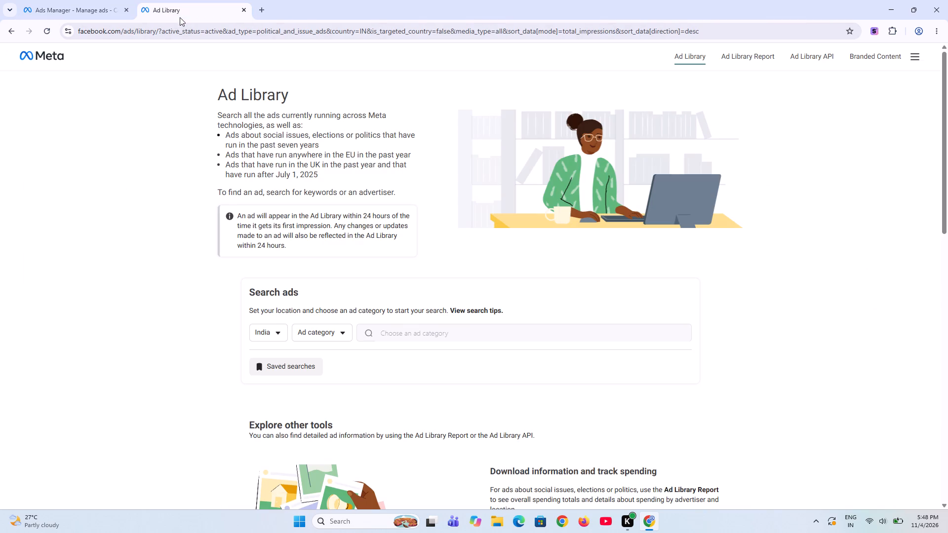
left_click(290, 371)
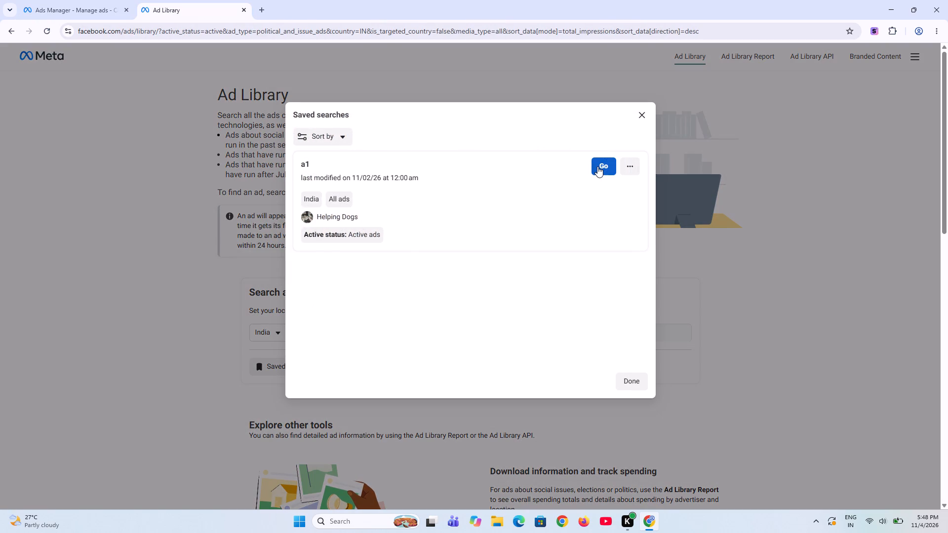
left_click(597, 166)
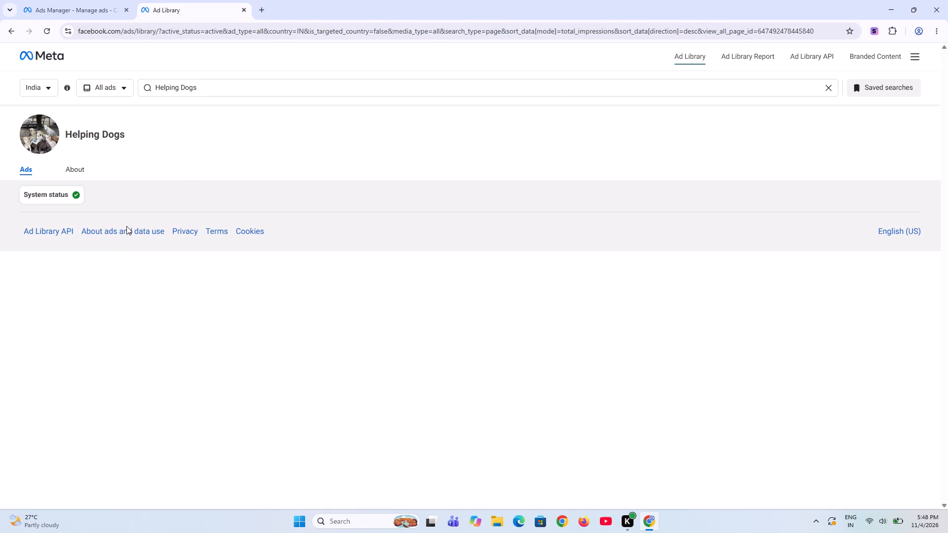
Examine the active ads of the Helping Dogs page, from the first row to the last.
scroll(351, 460, "down", 2)
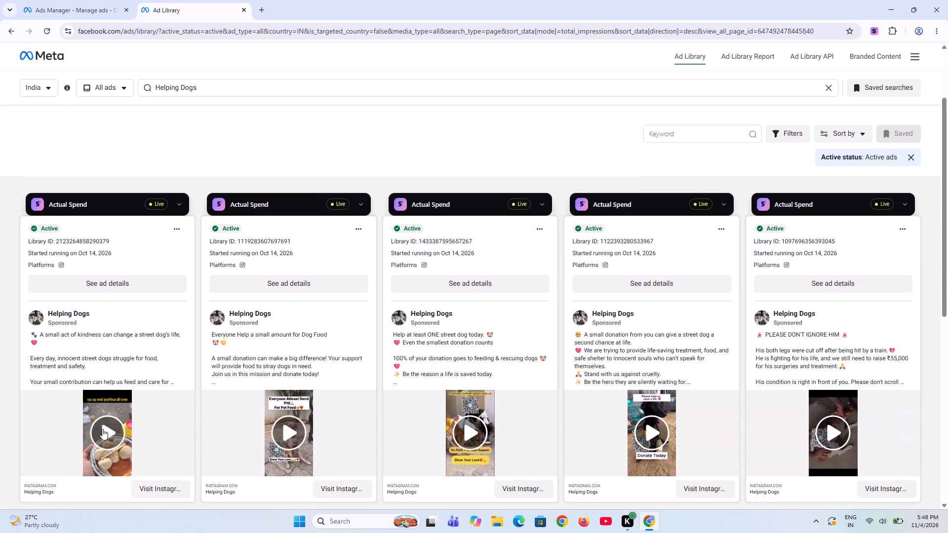
scroll(292, 429, "down", 2)
scroll(635, 479, "down", 2)
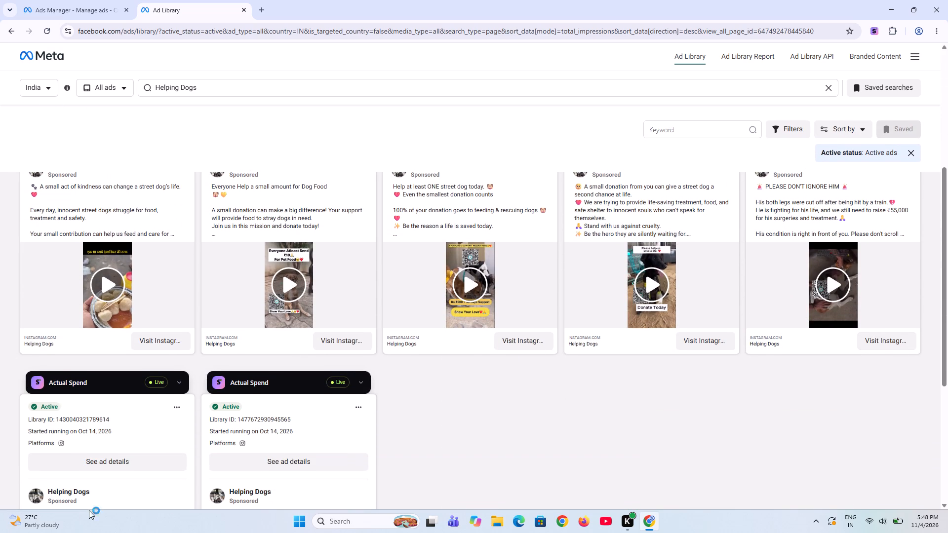
scroll(288, 455, "down", 2)
scroll(470, 452, "down", 2)
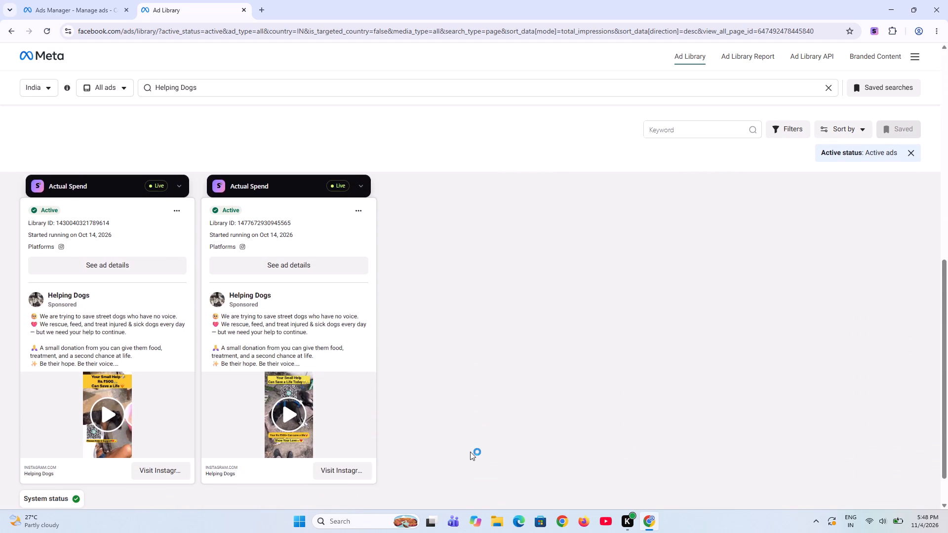
scroll(470, 452, "down", 3)
scroll(469, 456, "up", 19)
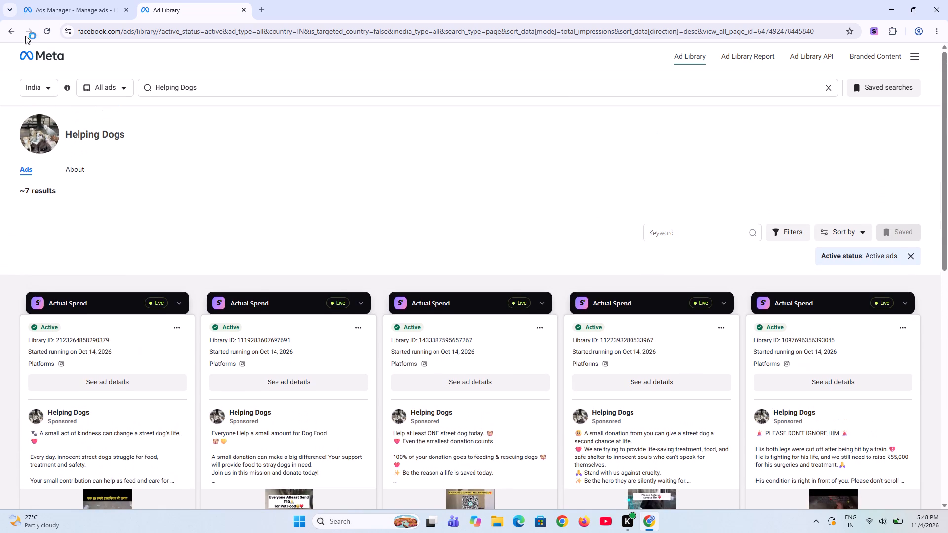
Copy the description line under Page transparency in the Helping Dogs advertiser's About information.
left_click(79, 166)
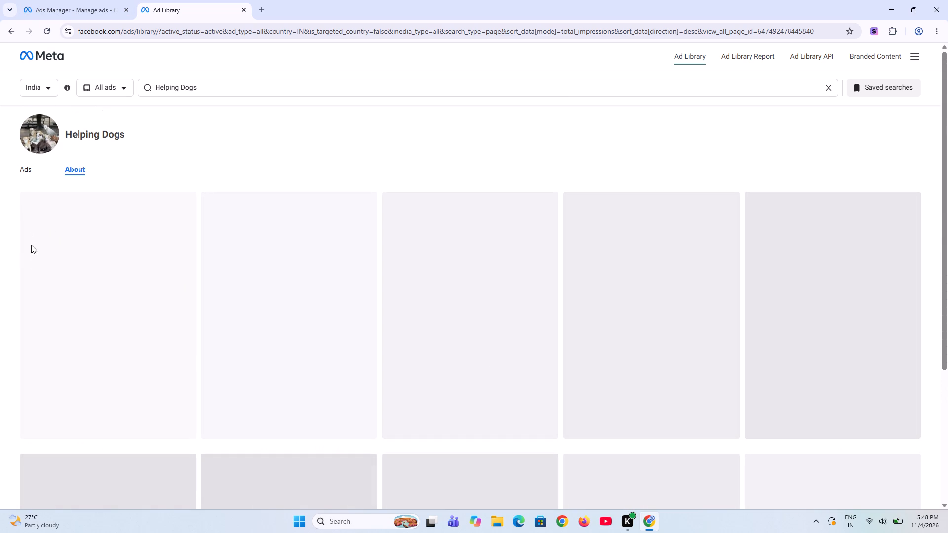
left_click_drag(29, 259, 458, 254)
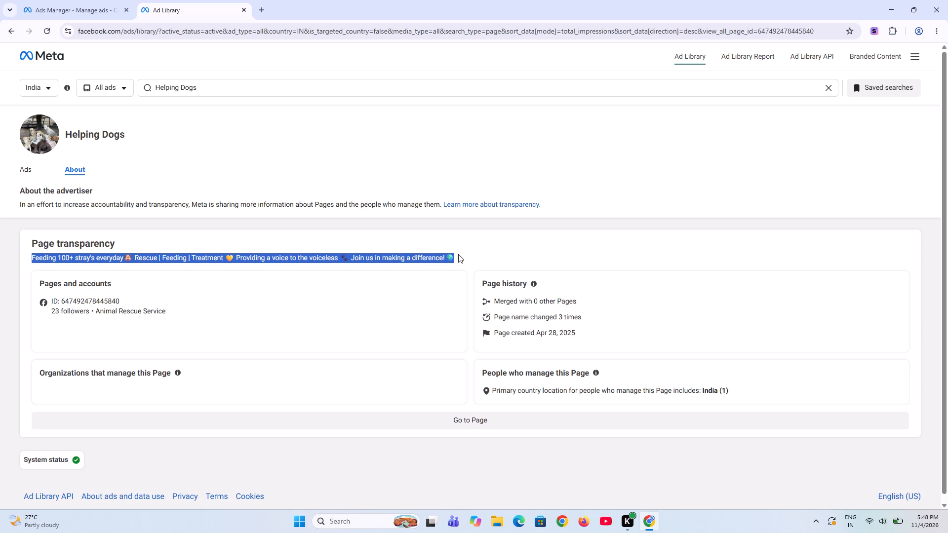
left_click_drag(458, 254, 461, 254)
right_click(415, 256)
left_click(433, 272)
Open Notepad and paste the copied Helping Dogs description into a new, empty document tab.
left_click(341, 519)
left_click(355, 114)
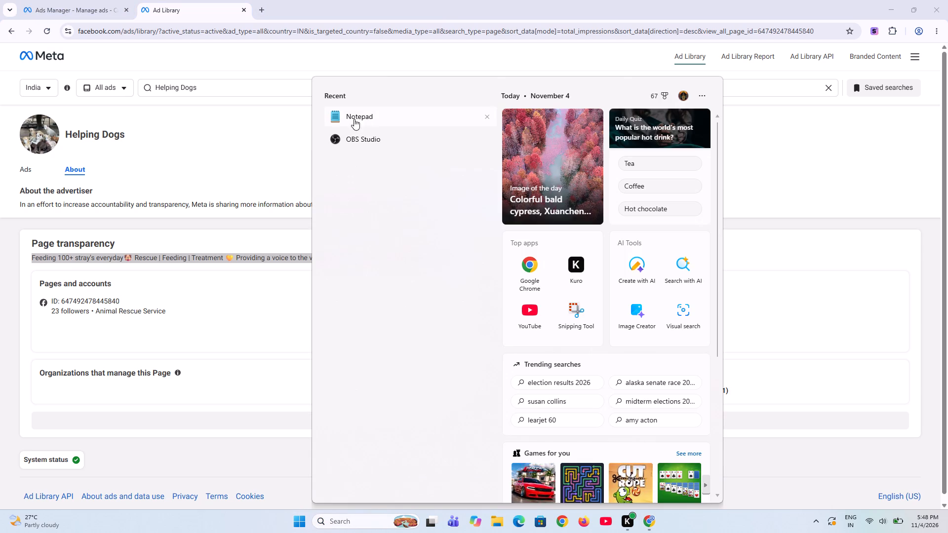
left_click(353, 122)
left_click(353, 122)
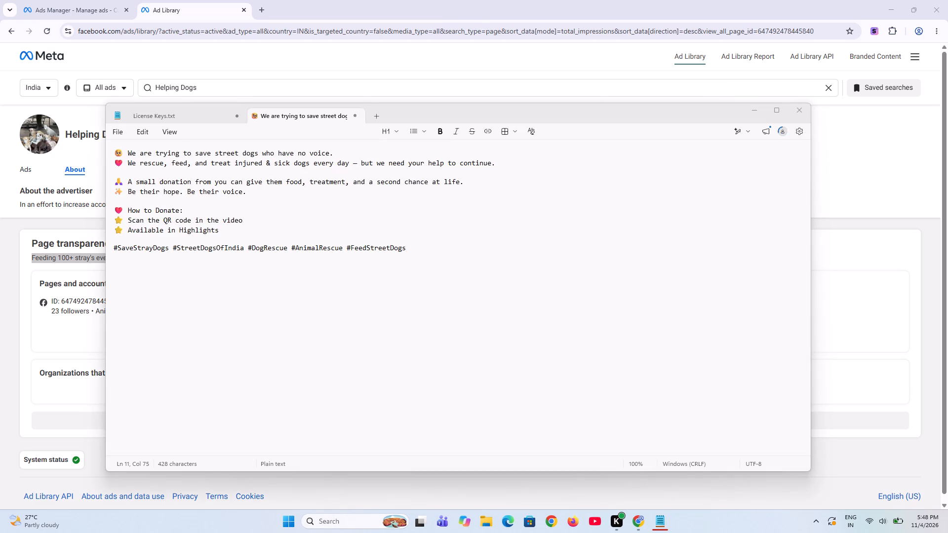
left_click(376, 113)
right_click(284, 200)
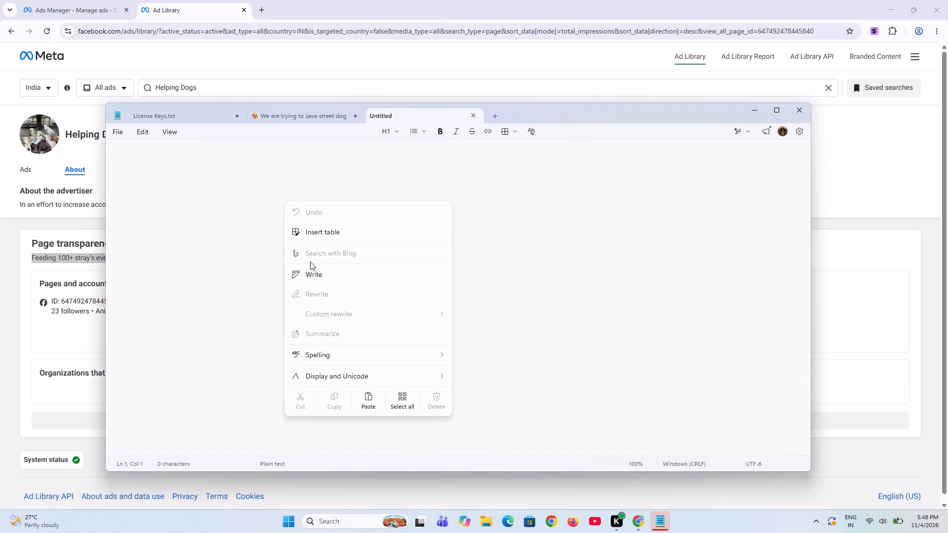
right_click(493, 281)
right_click(282, 247)
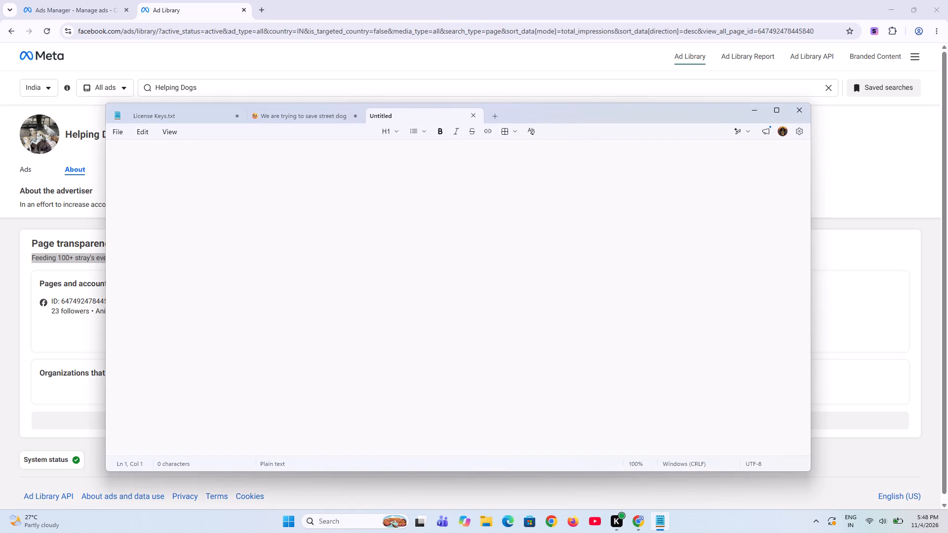
left_click(355, 256)
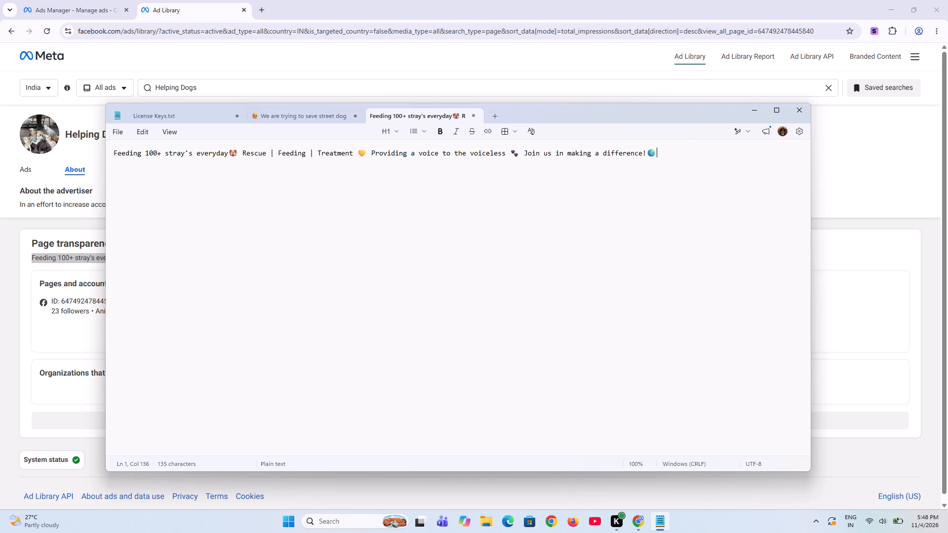
left_click(524, 254)
Examine the Helping Dogs page's transparency details in the Ad Library, including its page history and the country of the people managing it.
left_click(282, 84)
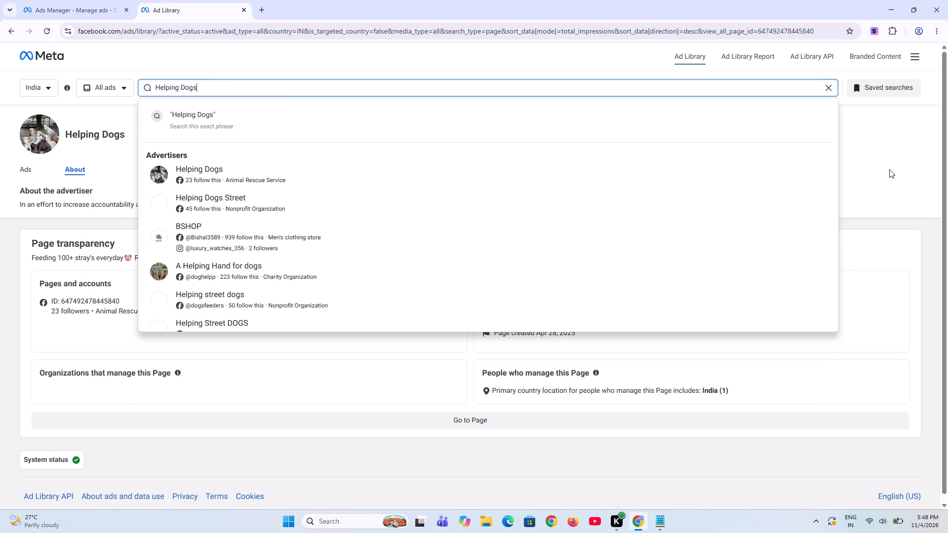
left_click(893, 168)
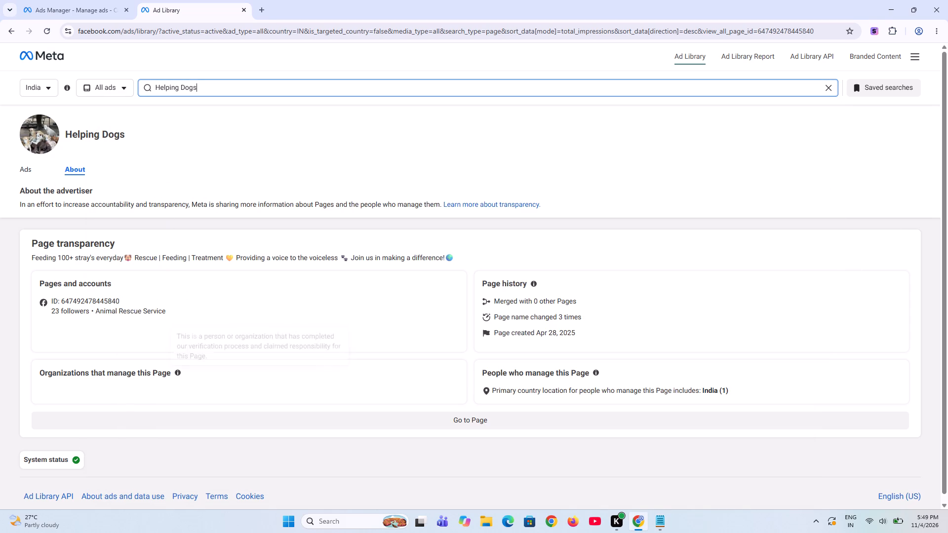
scroll(129, 334, "down", 2)
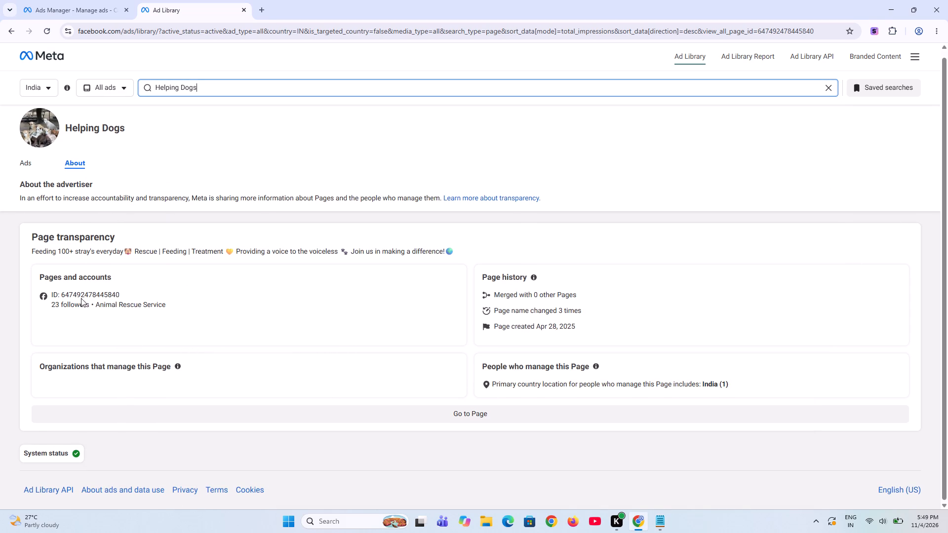
scroll(375, 414, "down", 1)
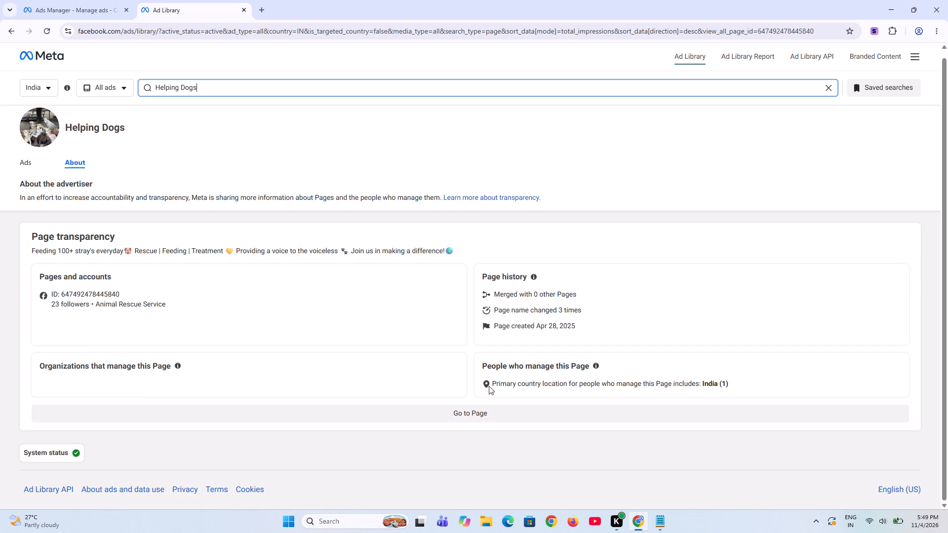
left_click_drag(490, 385, 755, 384)
left_click(759, 363)
left_click_drag(496, 329, 603, 329)
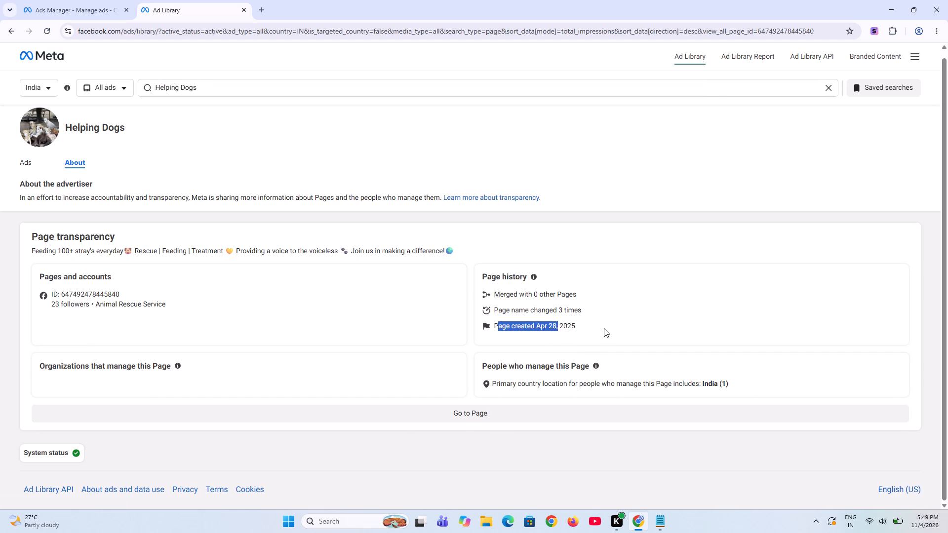
left_click(605, 327)
Return to the Helping Dogs ads, check the Instagram profile linked from the first ad, and look over the ads again.
left_click(27, 166)
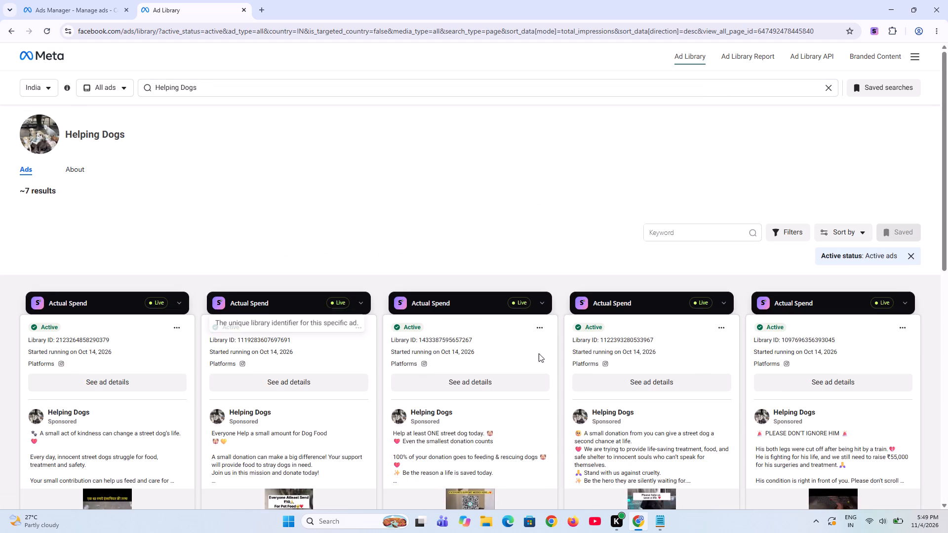
scroll(381, 409, "down", 6)
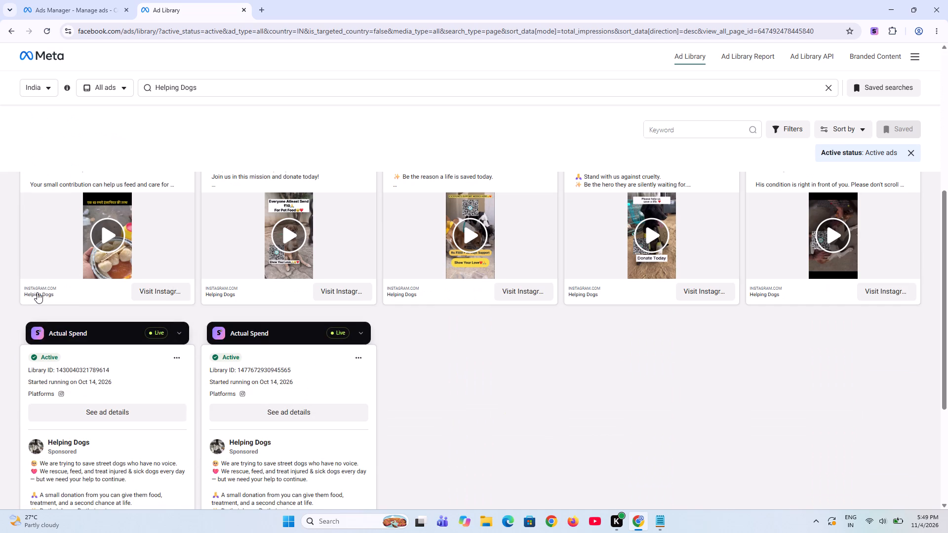
left_click(39, 293)
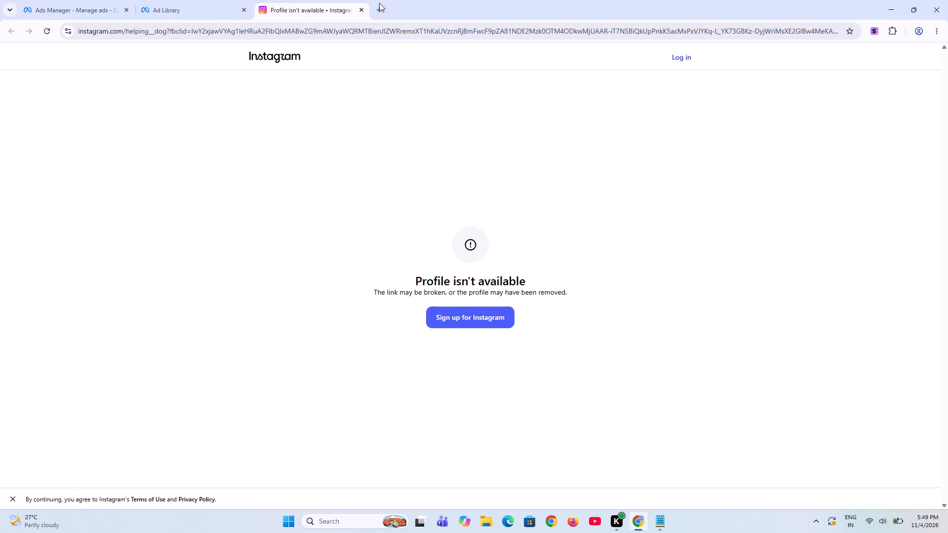
left_click(358, 13)
scroll(109, 366, "up", 1)
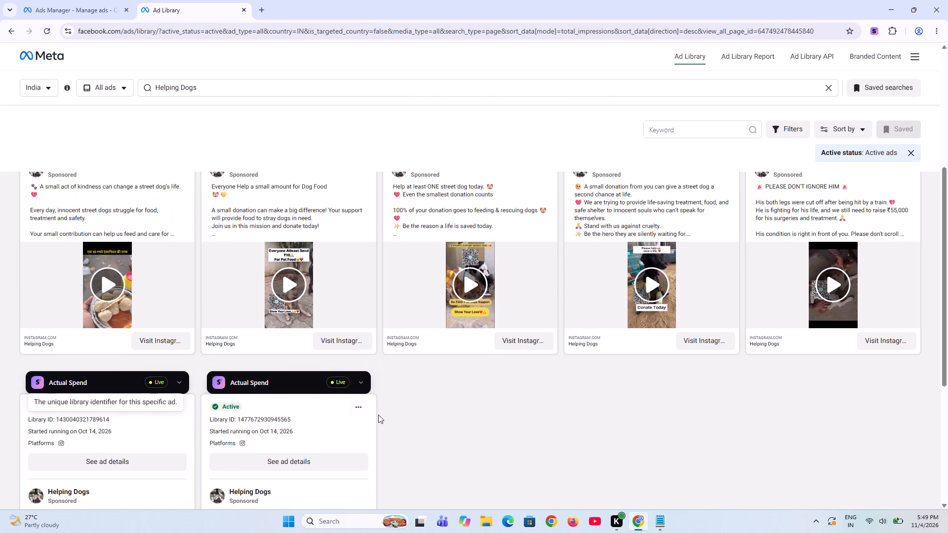
scroll(478, 449, "up", 4)
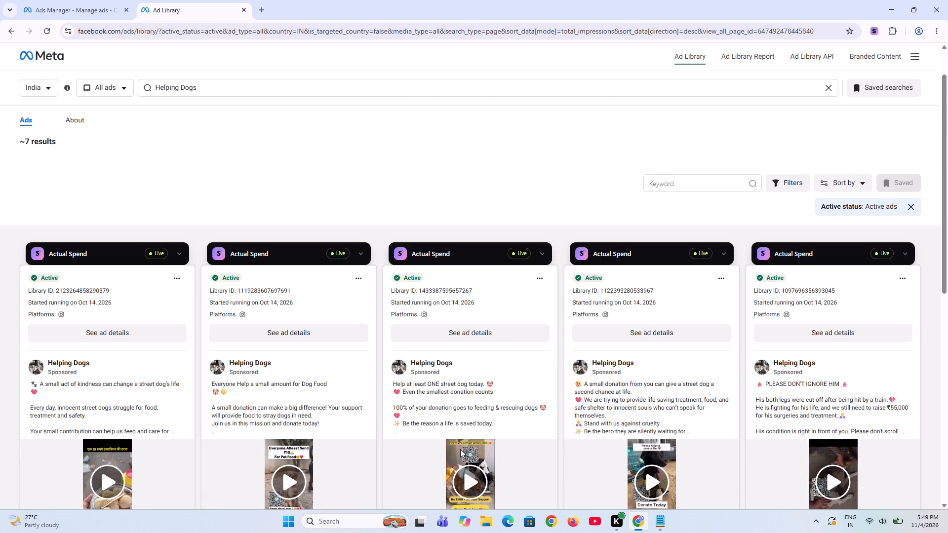
scroll(343, 435, "down", 4)
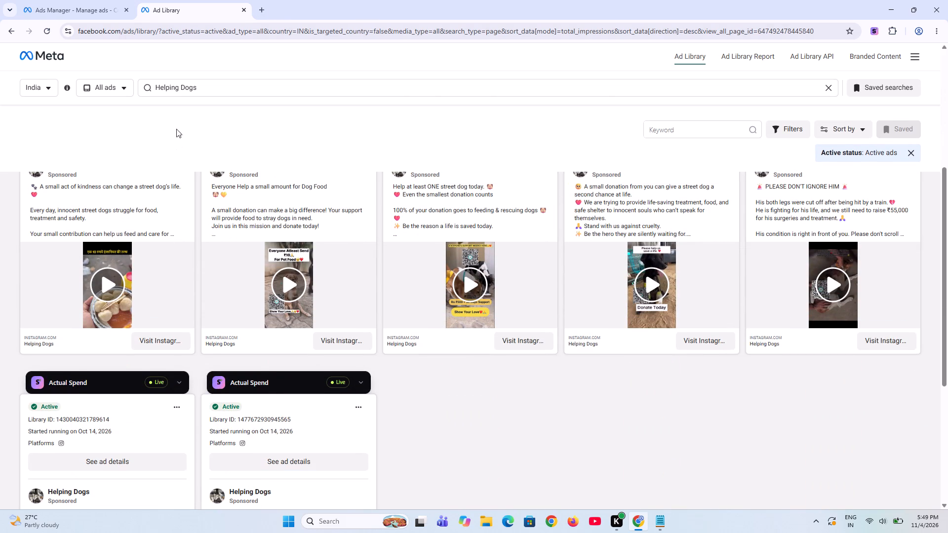
In Ads Manager, switch to the AKASH 01 ad account in the Og hills business portfolio.
left_click(68, 2)
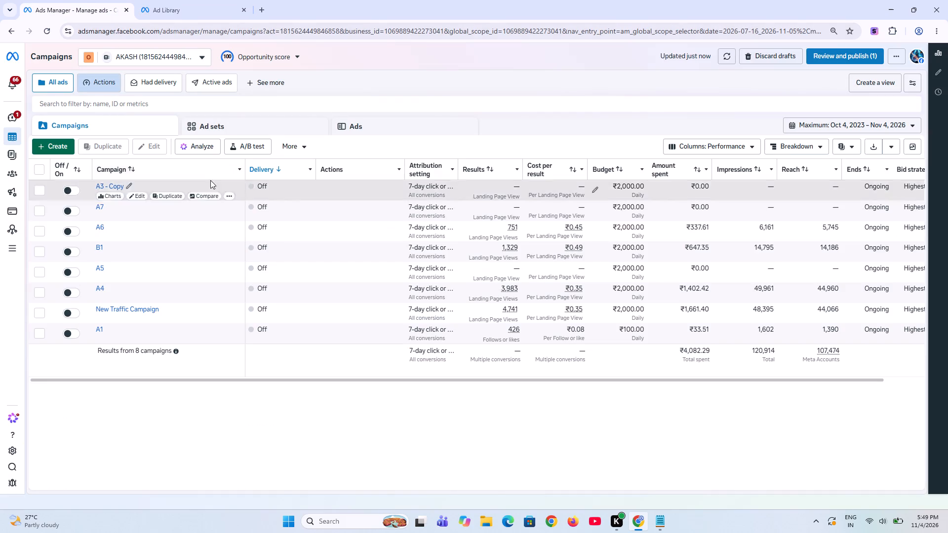
left_click(180, 57)
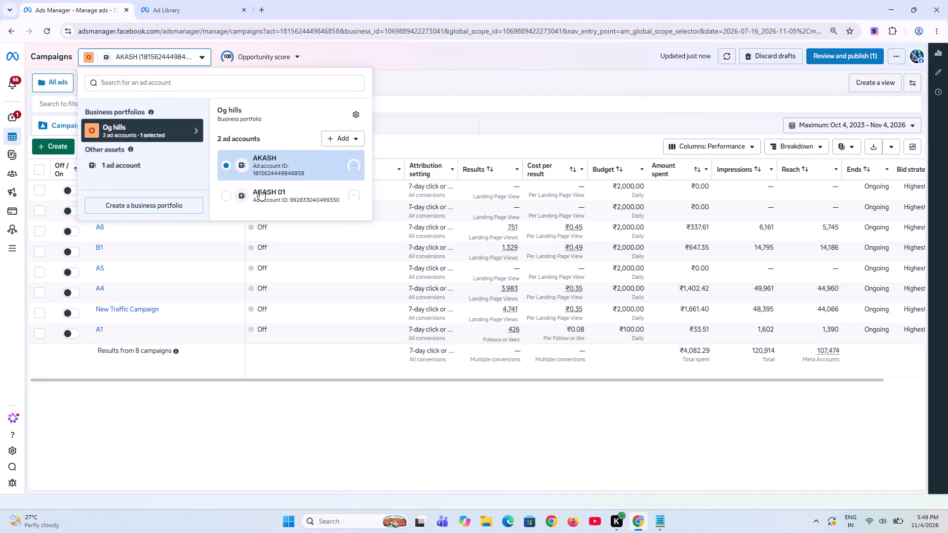
left_click(260, 190)
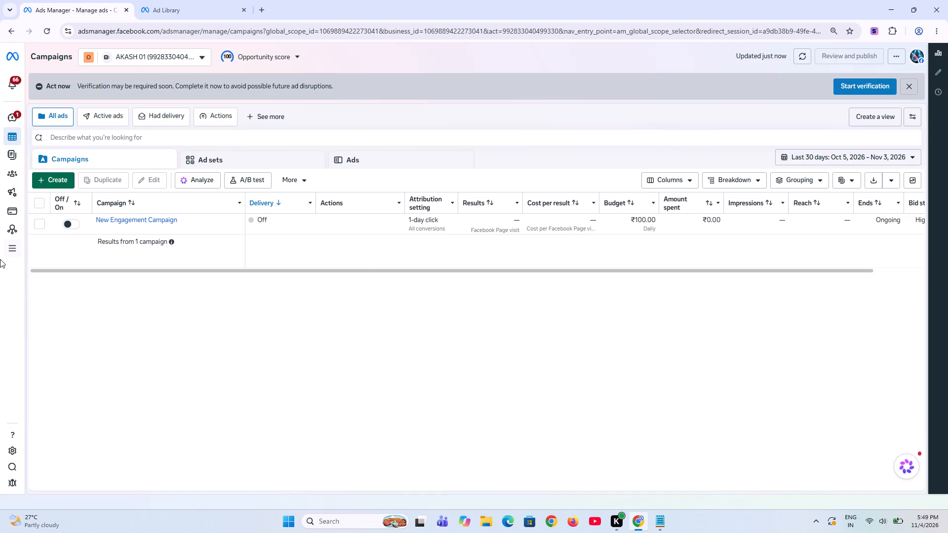
Open the Billing & payments section for the AKASH 01 ad account.
left_click(20, 209)
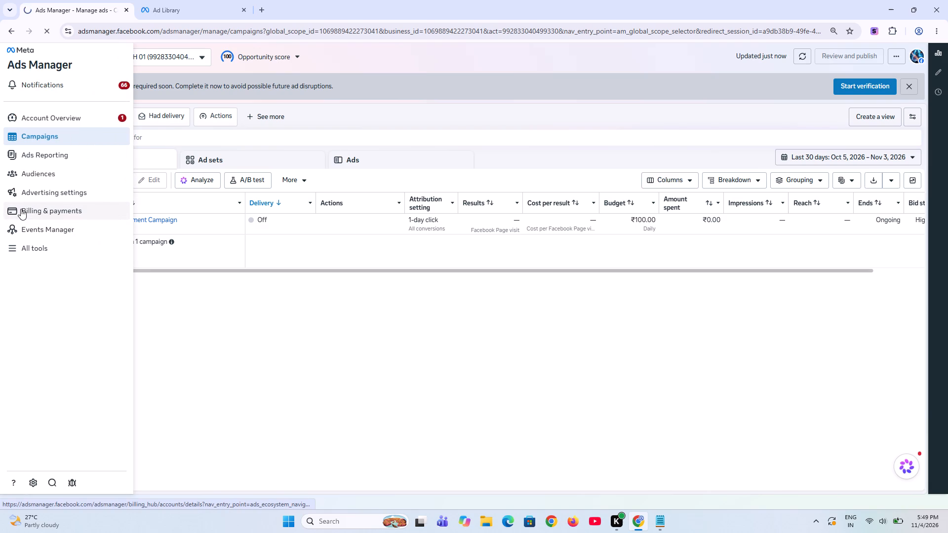
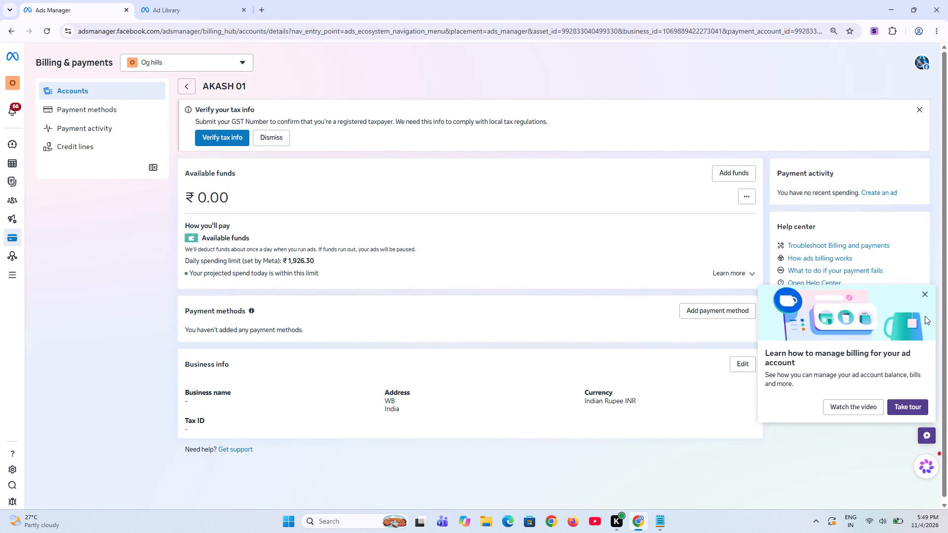
Dismiss the billing tour and open the Payment methods page for the AKASH 01 ad account.
left_click(924, 291)
left_click(89, 112)
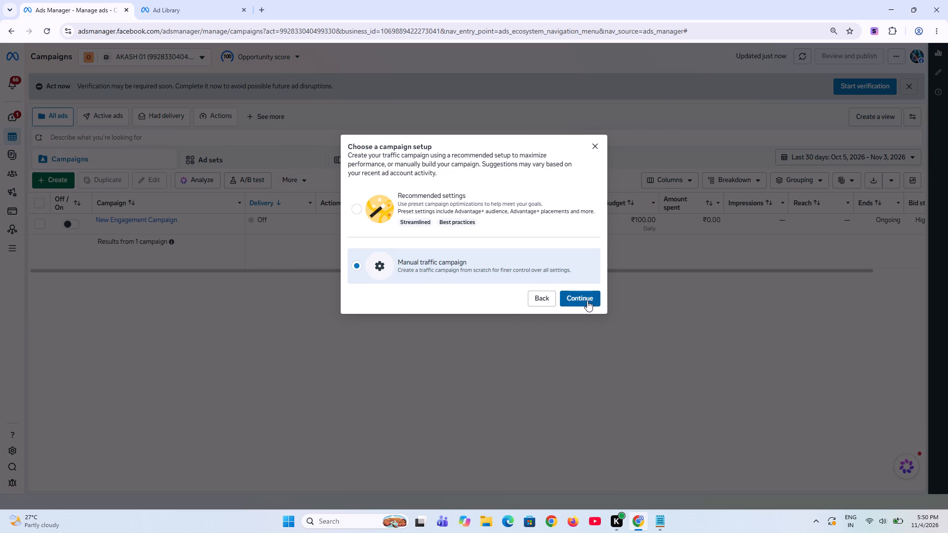
left_click(587, 301)
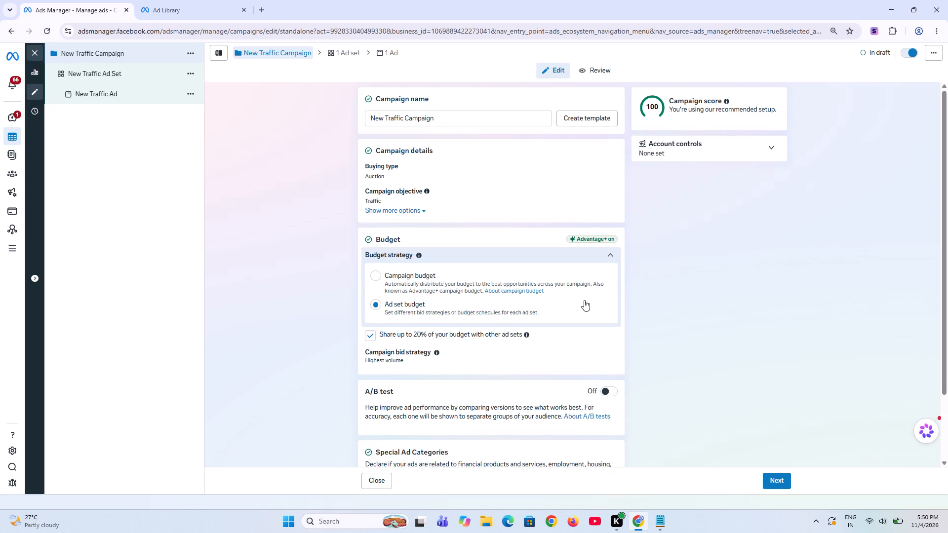
Switch the New Traffic Campaign's budget strategy to Campaign budget.
scroll(398, 294, "down", 2)
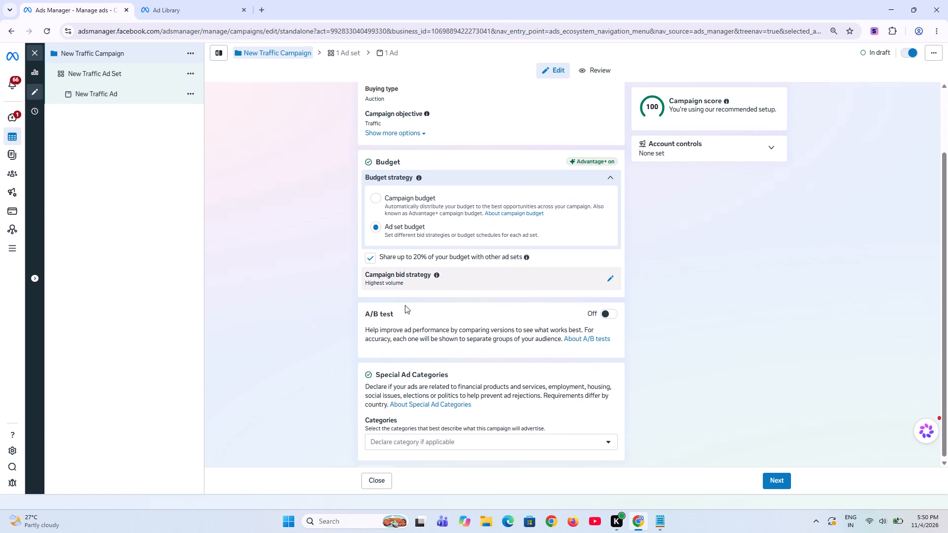
scroll(407, 314, "down", 3)
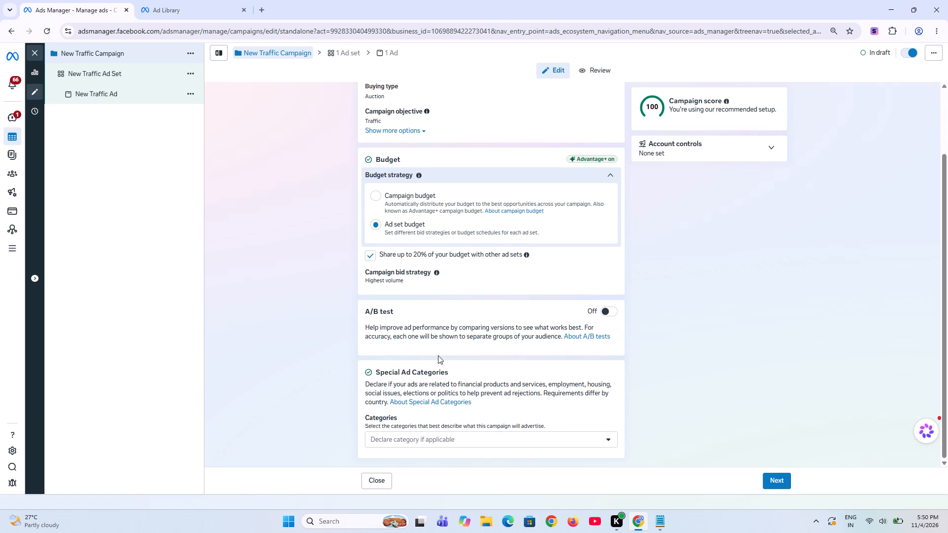
left_click(374, 192)
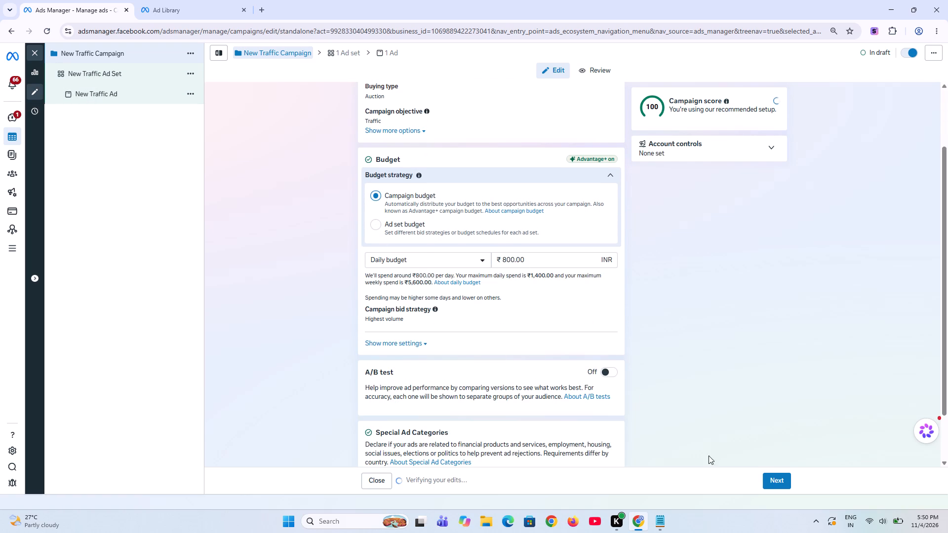
scroll(379, 376, "down", 4)
scroll(540, 418, "up", 4)
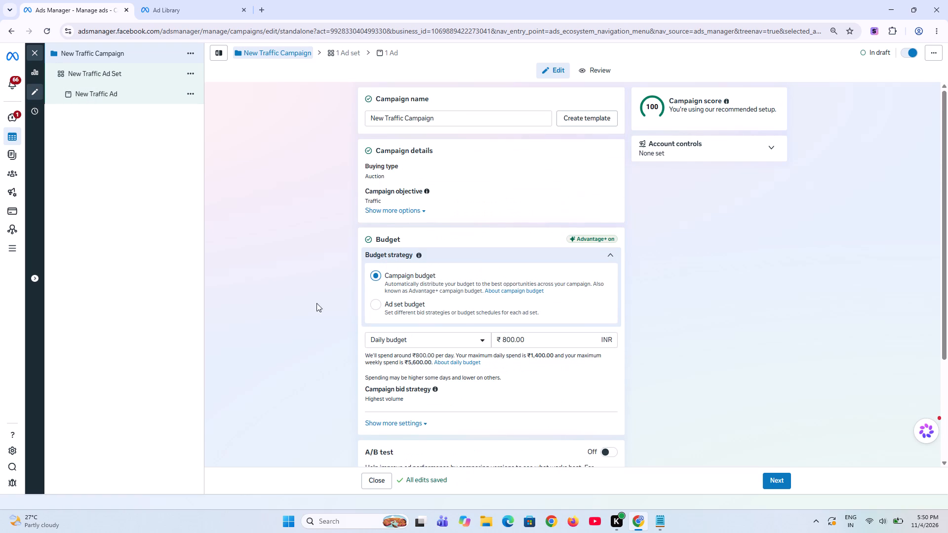
Set the New Traffic Ad Set's conversion location to Instagram or Facebook, with the Instagram profile deselected as a destination.
scroll(624, 124, "up", 2)
left_click(785, 486)
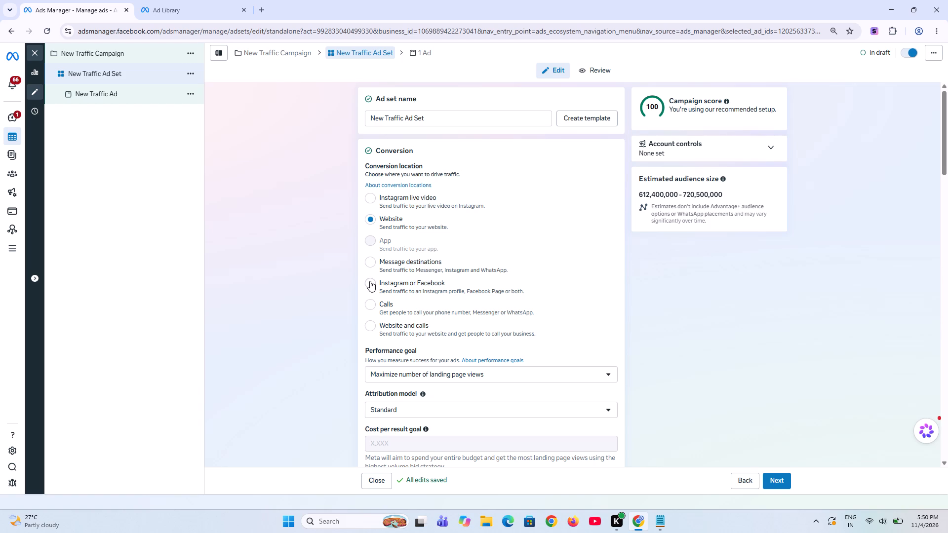
left_click(370, 281)
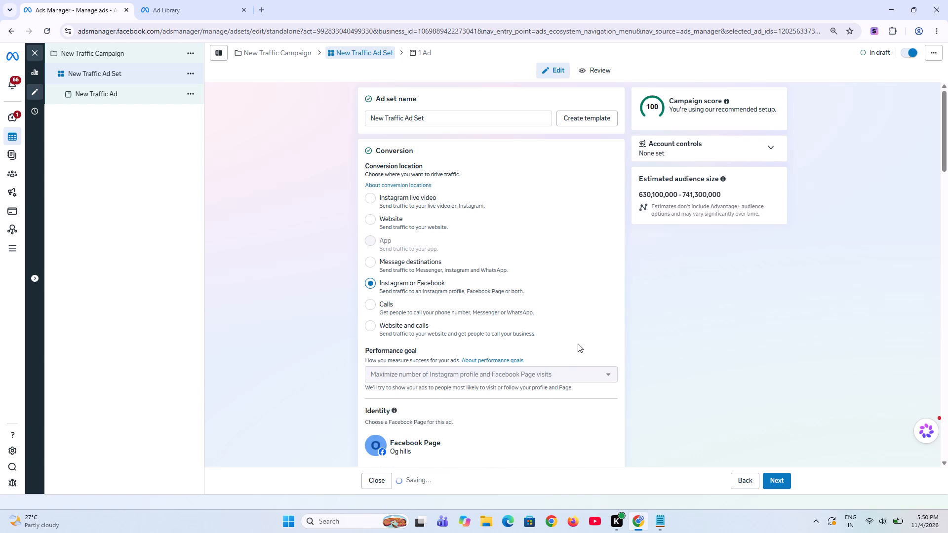
scroll(562, 356, "down", 2)
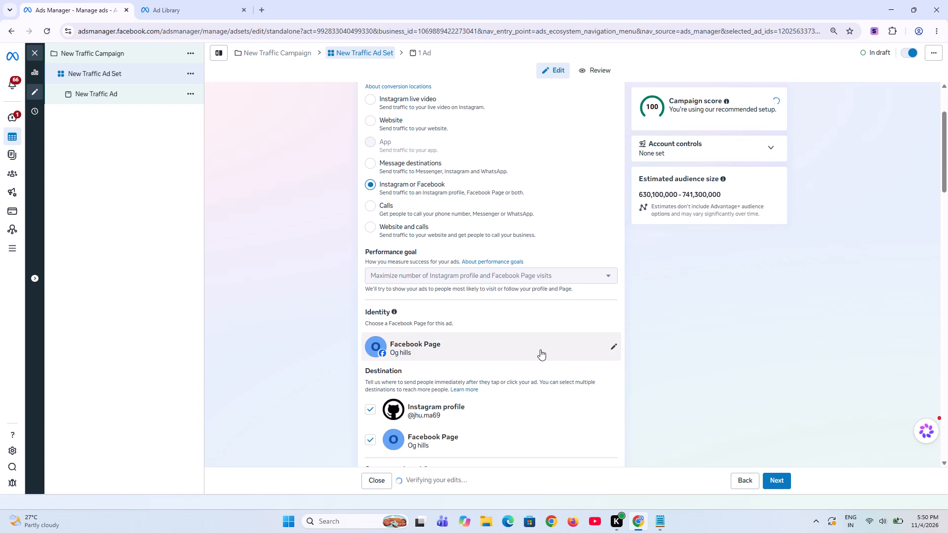
left_click(368, 410)
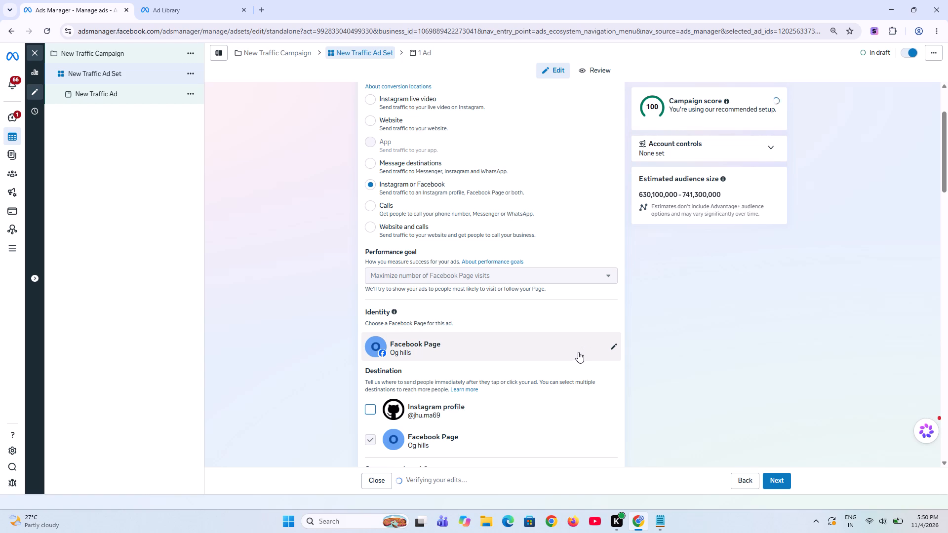
Review the ad set's remaining settings, from destination and budget and schedule through to placements and brand safety.
scroll(557, 384, "down", 3)
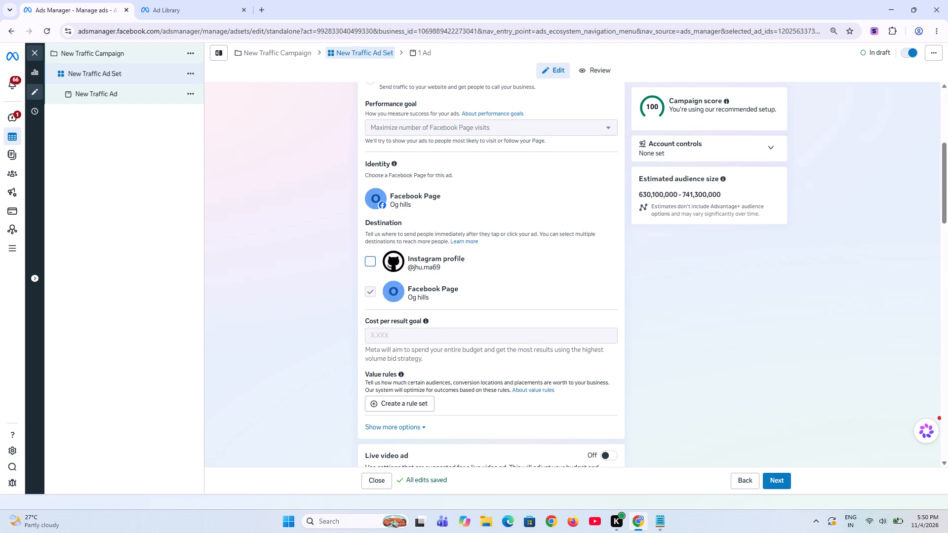
scroll(466, 387, "up", 2)
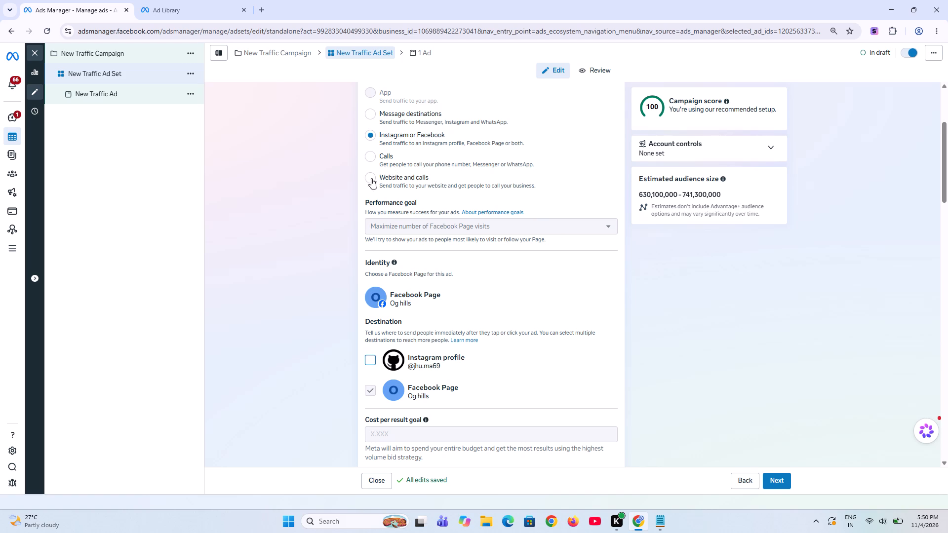
scroll(493, 361, "down", 3)
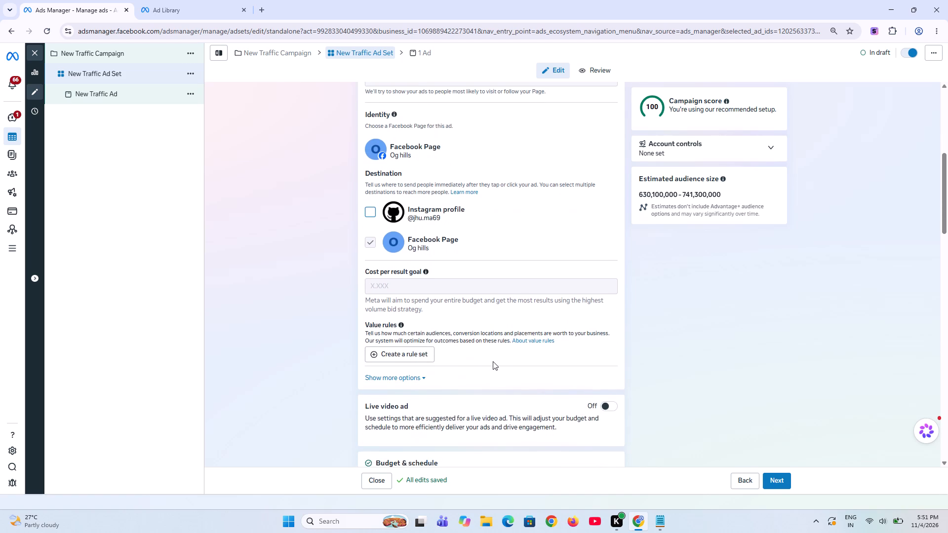
scroll(493, 361, "down", 3)
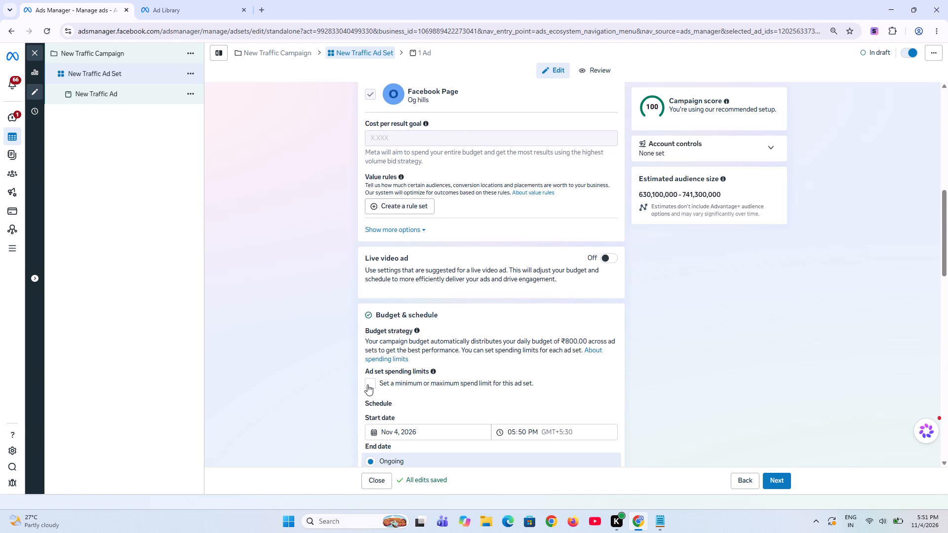
scroll(377, 385, "down", 16)
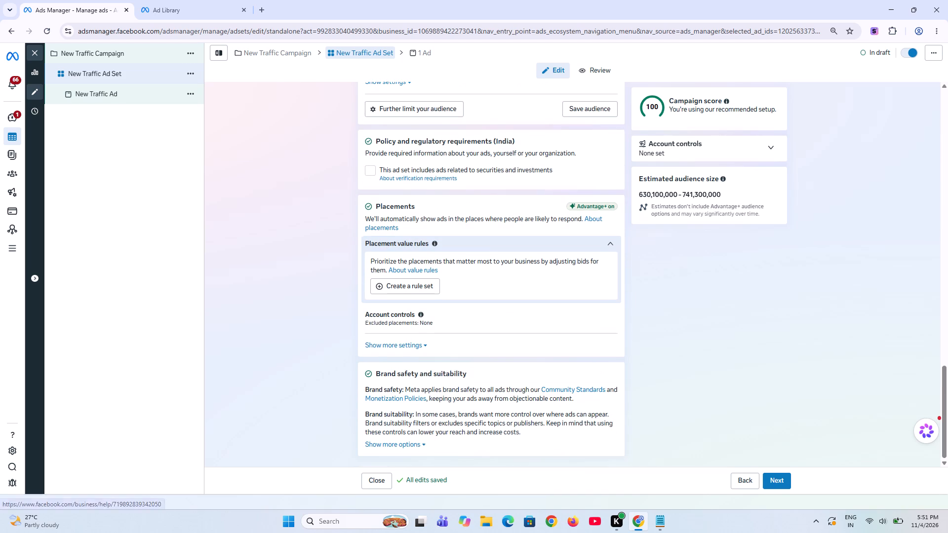
scroll(386, 388, "down", 4)
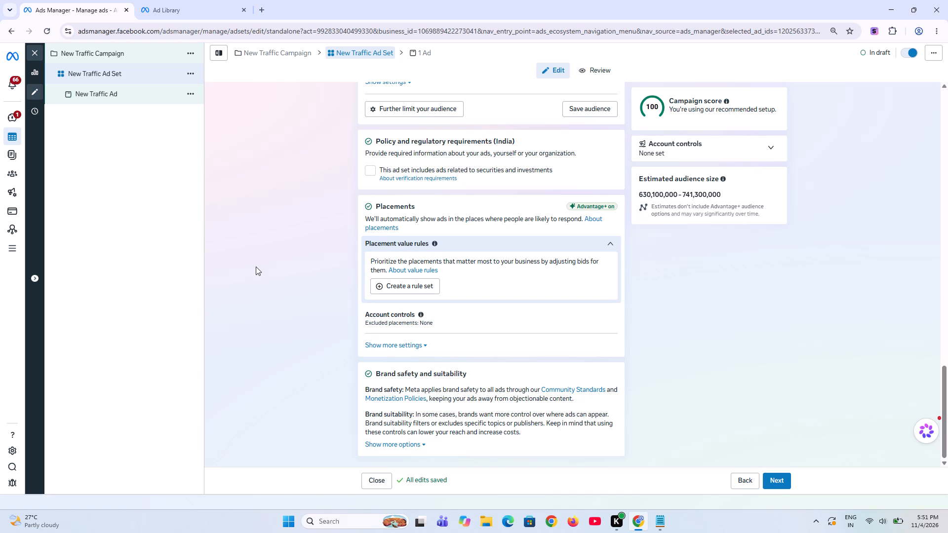
Expand the additional placement settings of New Traffic Ad Set.
left_click(411, 345)
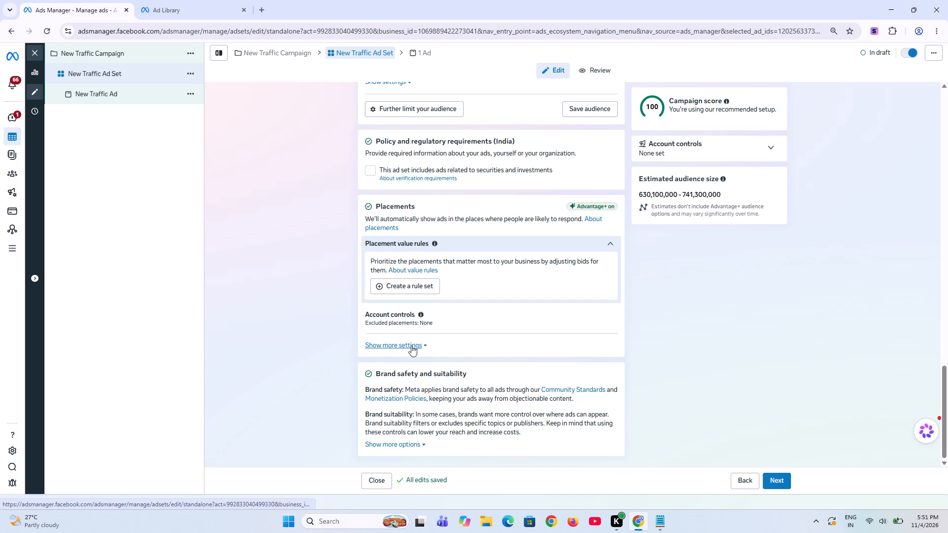
scroll(411, 382, "down", 3)
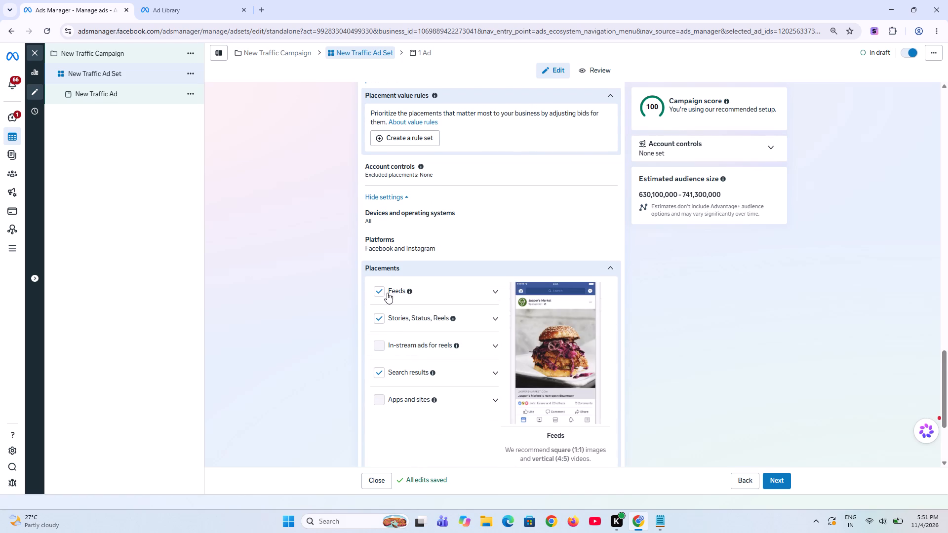
Exclude the Feeds, Facebook Reels and Instagram search results placements from New Traffic Ad Set.
left_click(491, 296)
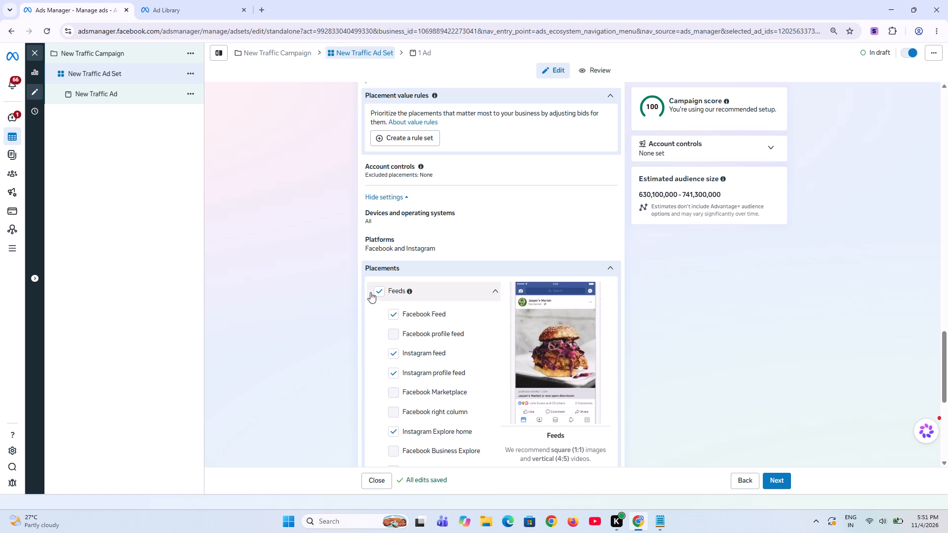
left_click(382, 290)
scroll(489, 335, "down", 6)
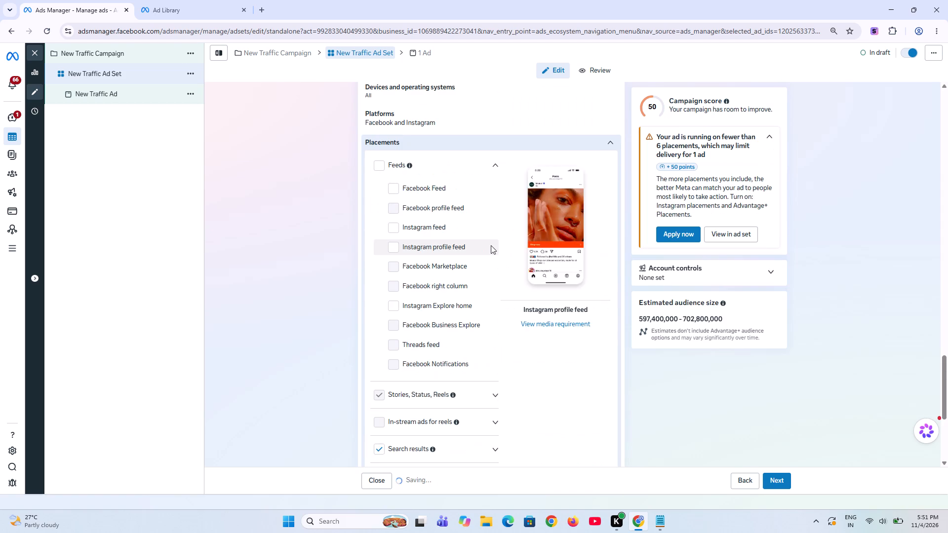
scroll(478, 356, "down", 3)
left_click(495, 249)
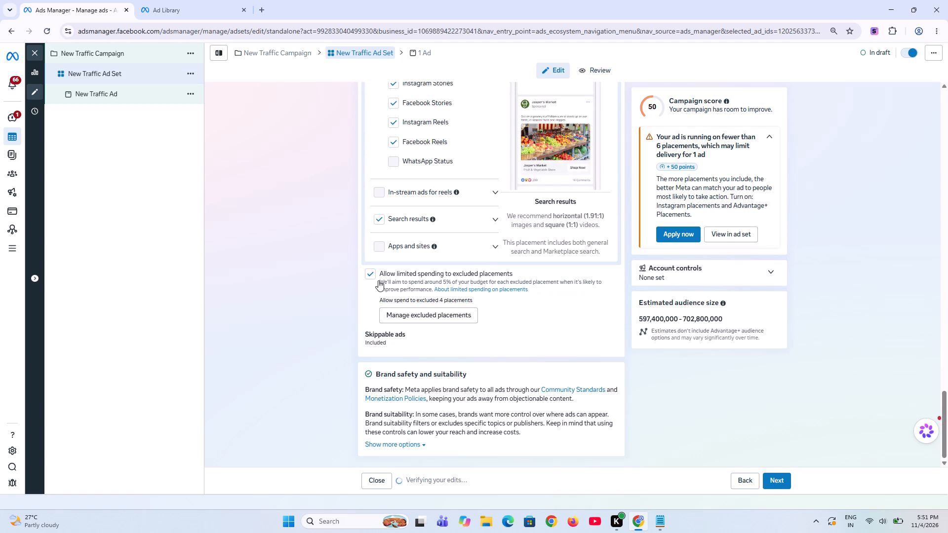
scroll(331, 269, "up", 2)
left_click(396, 241)
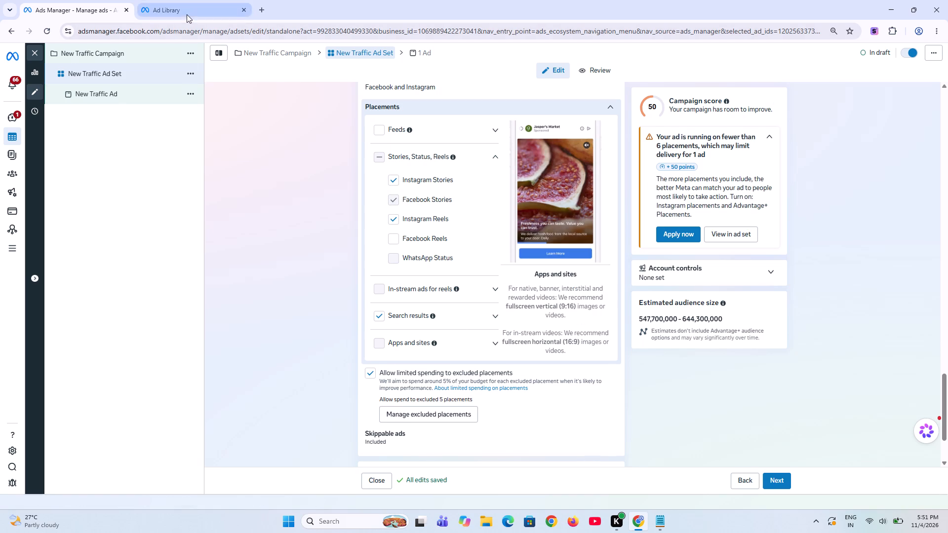
left_click(493, 321)
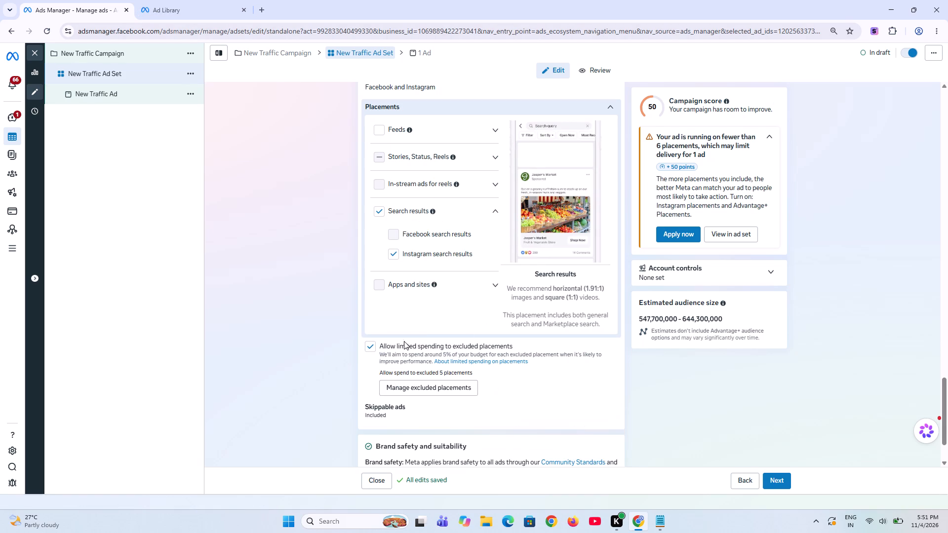
left_click(394, 259)
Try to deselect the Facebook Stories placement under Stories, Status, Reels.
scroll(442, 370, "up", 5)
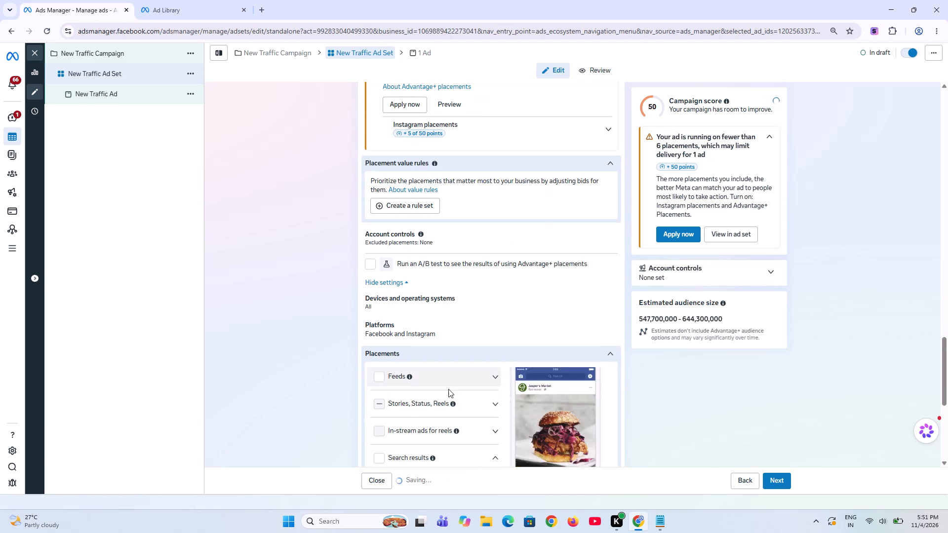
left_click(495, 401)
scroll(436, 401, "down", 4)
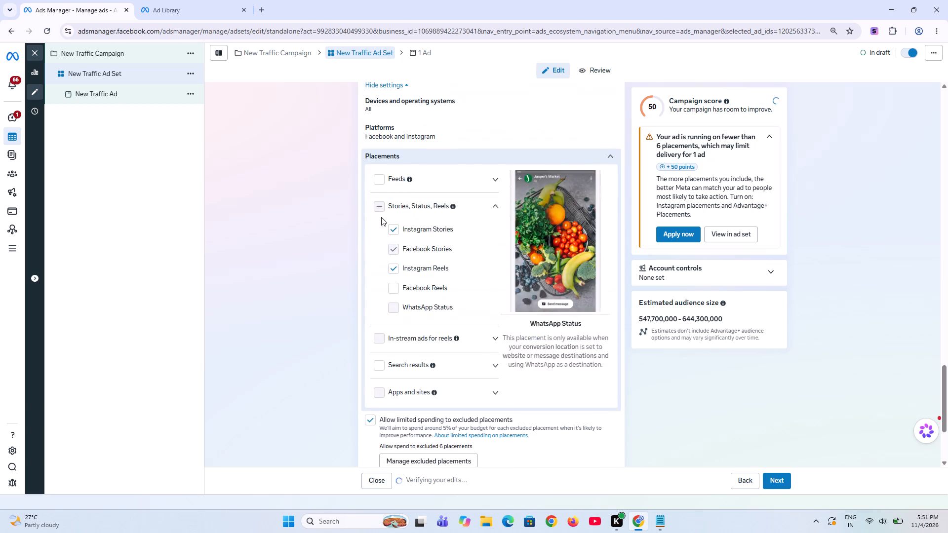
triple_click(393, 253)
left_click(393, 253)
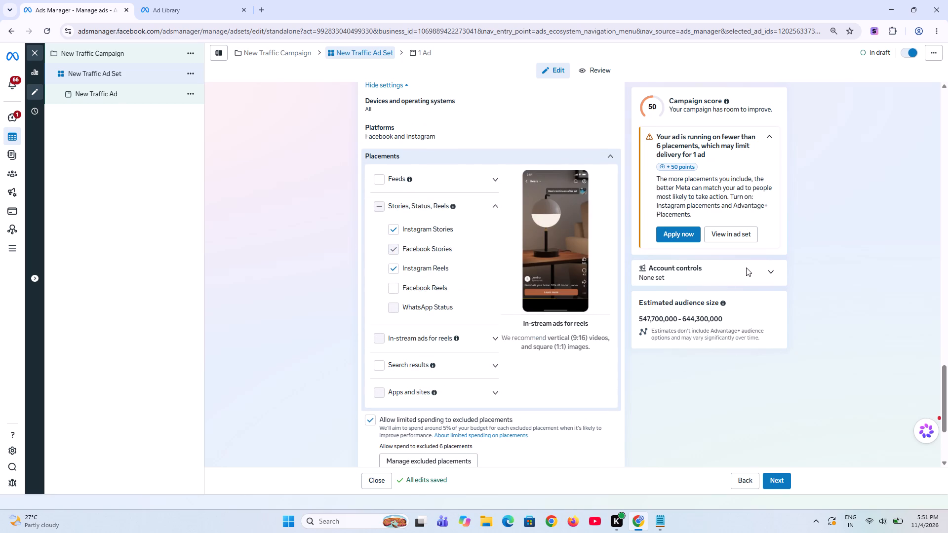
In the account-level placement controls, turn on "My business can only advertise on specific placements".
left_click(769, 277)
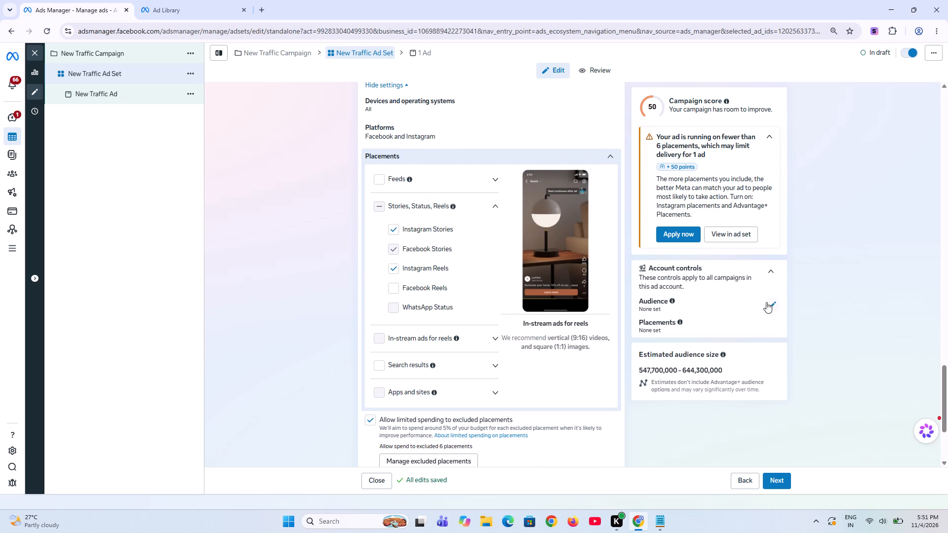
left_click(768, 324)
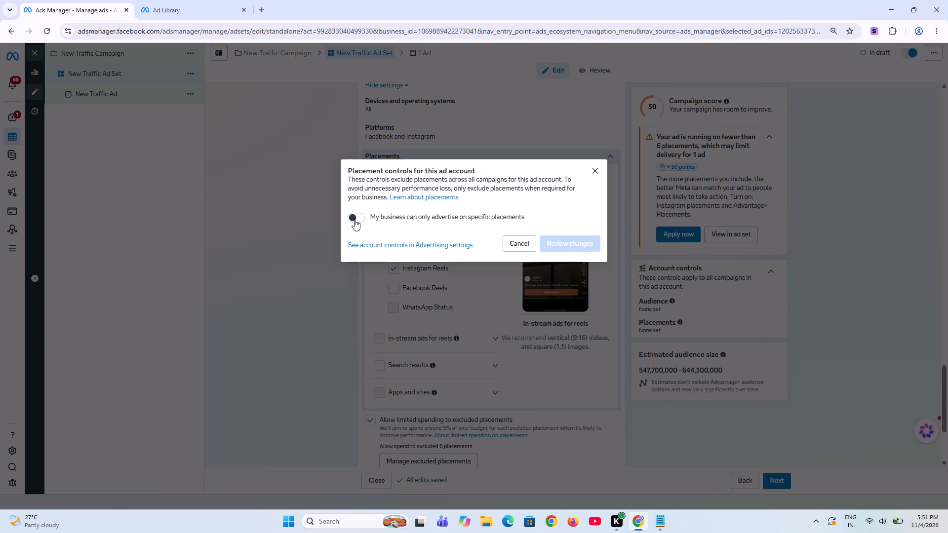
left_click(355, 220)
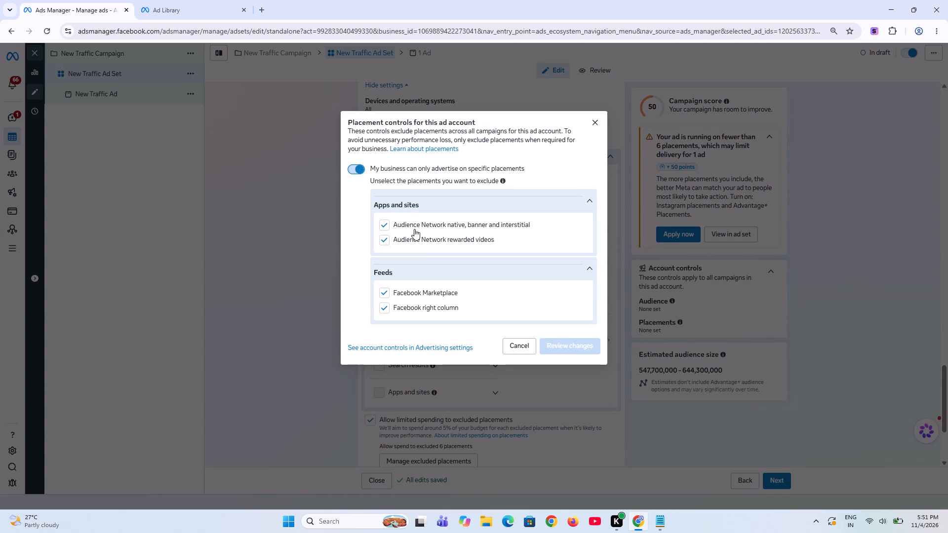
scroll(429, 289, "down", 4)
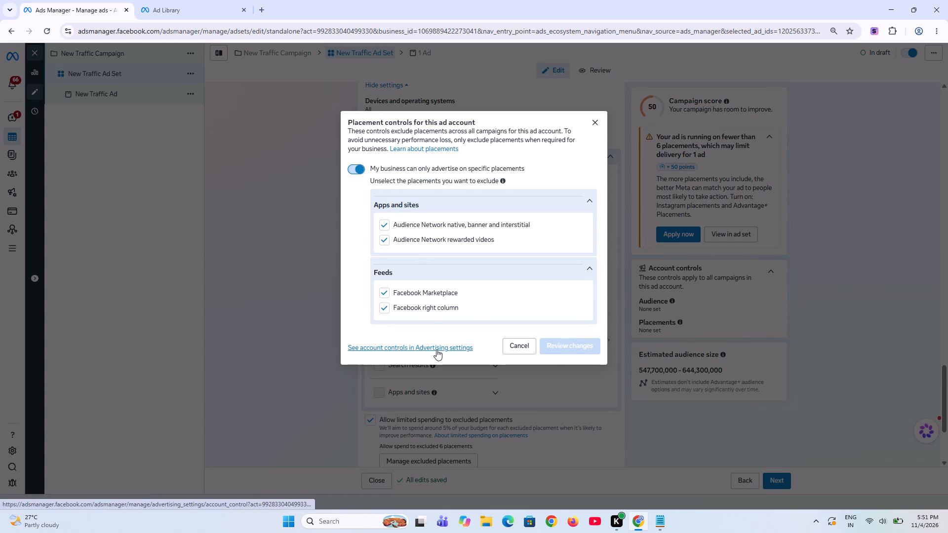
Open the AKASH 01 account controls in Advertising settings and open the Placement controls for editing.
left_click(436, 349)
left_click(54, 0)
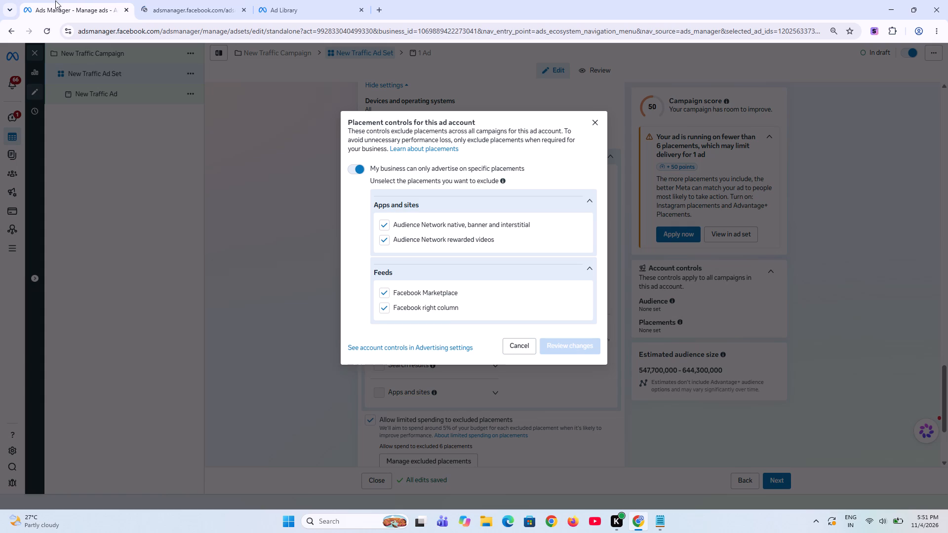
left_click(195, 0)
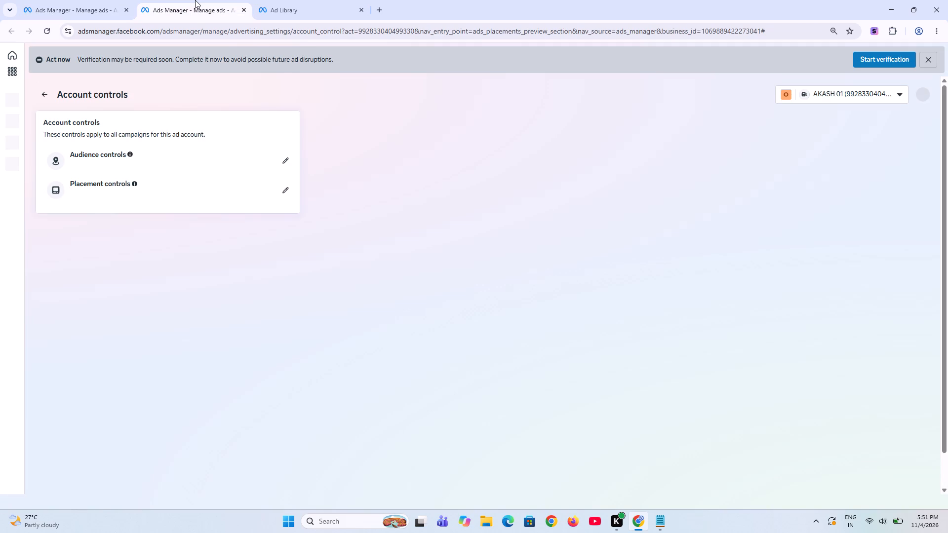
left_click(285, 186)
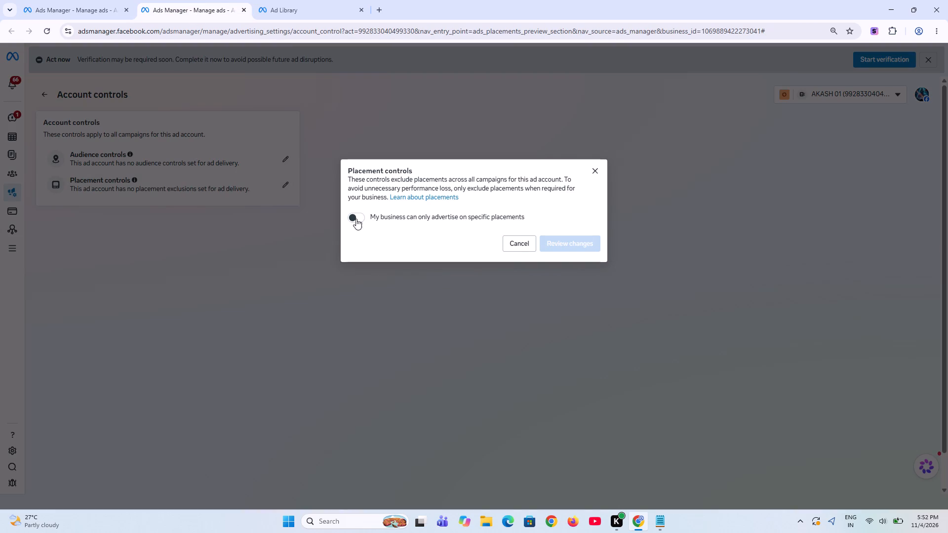
Examine the specific-placement exclusion options in the account's Placement controls, closing them without saving.
left_click(356, 219)
left_click_drag(586, 347, 586, 353)
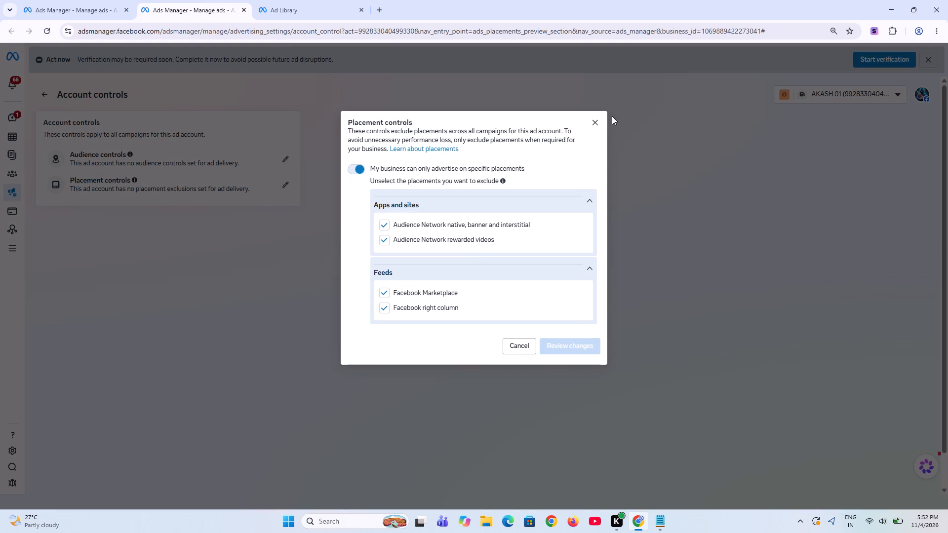
left_click(596, 123)
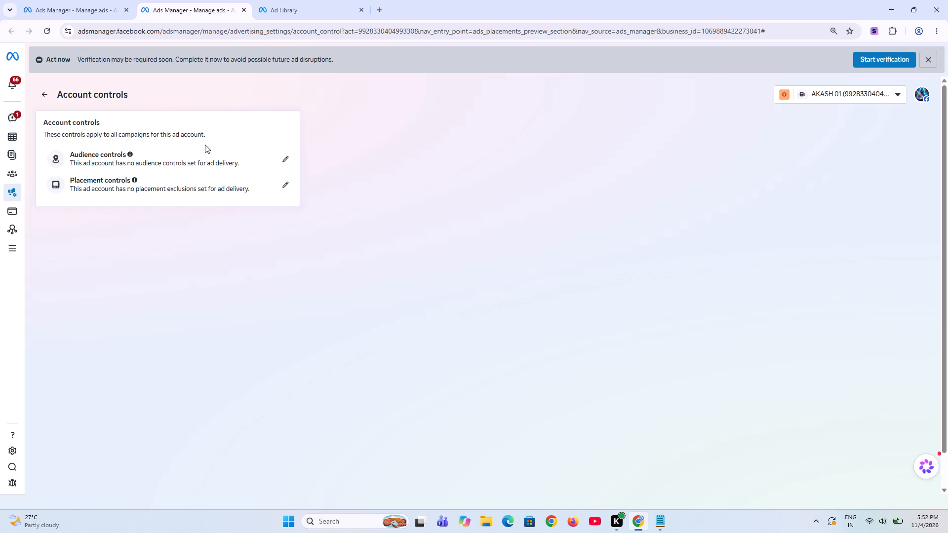
Examine the location, age-restriction, brand-protection and additional options in the account's Audience controls, leaving them switched off.
left_click(285, 158)
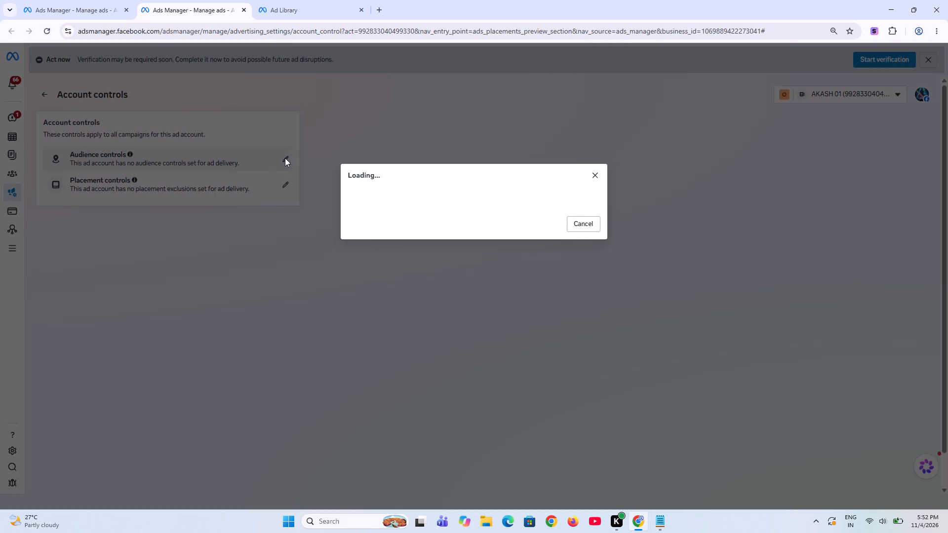
left_click(356, 182)
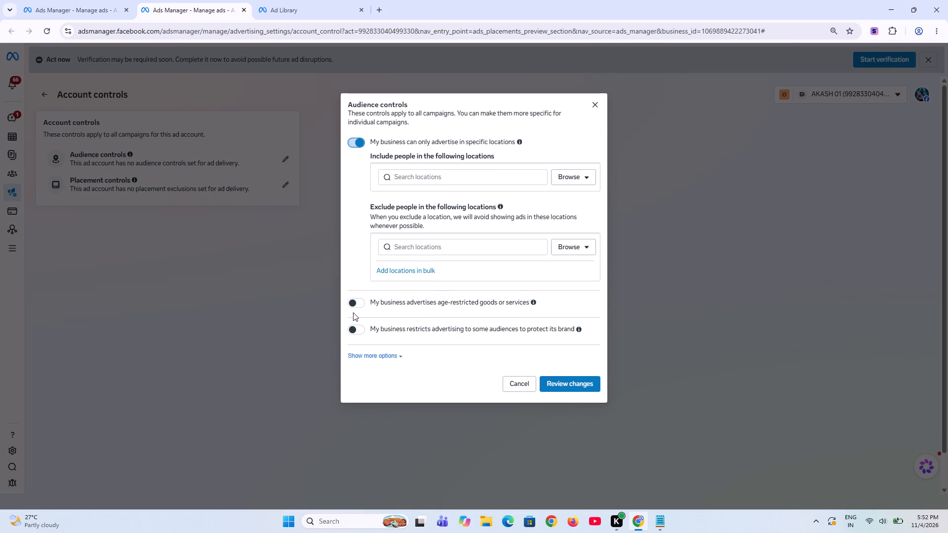
left_click(357, 140)
left_click(355, 212)
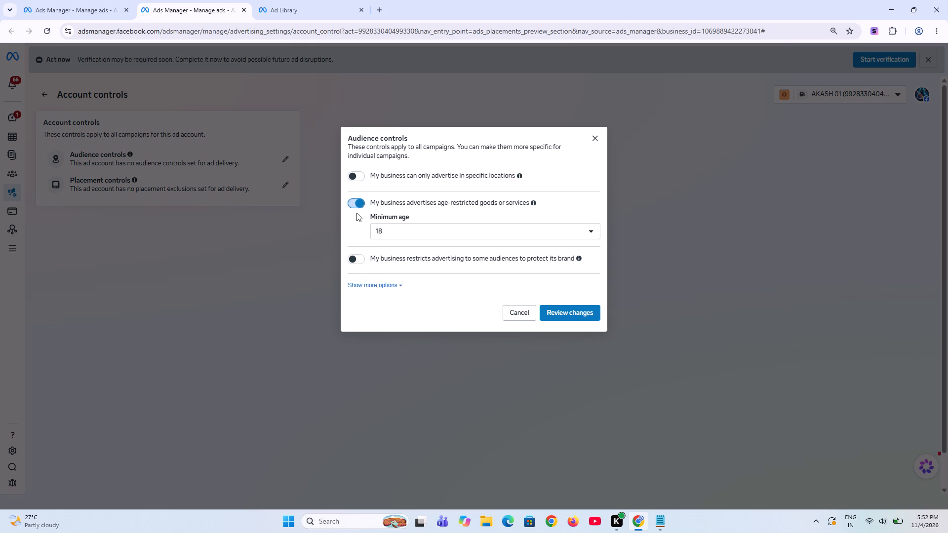
left_click(355, 204)
left_click(353, 235)
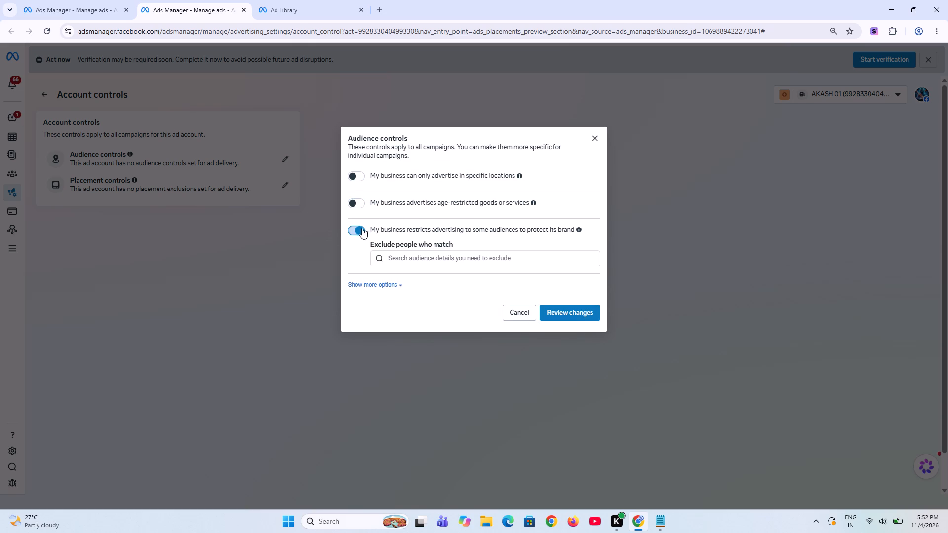
left_click(361, 228)
left_click(388, 270)
left_click(390, 266)
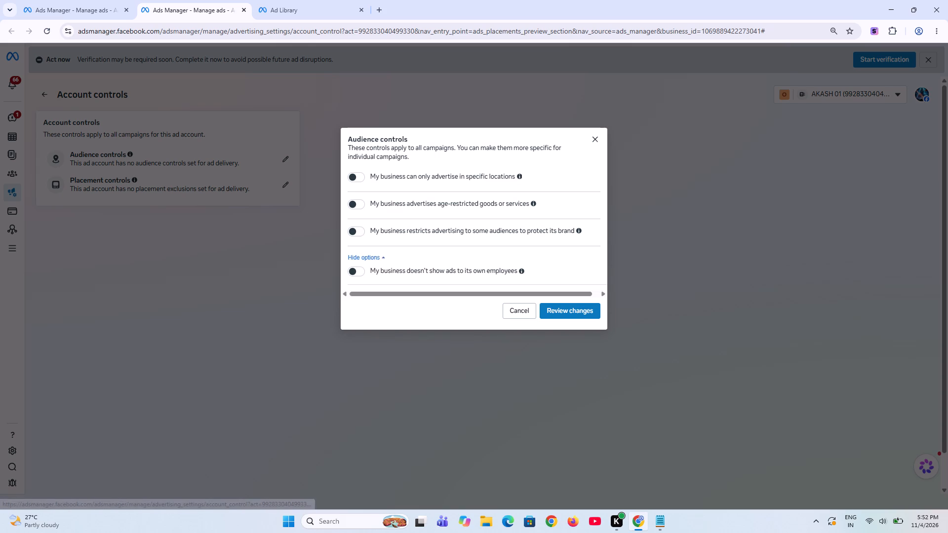
Close the Audience controls without saving and open New Traffic Campaign for editing from the Campaigns list.
left_click(592, 135)
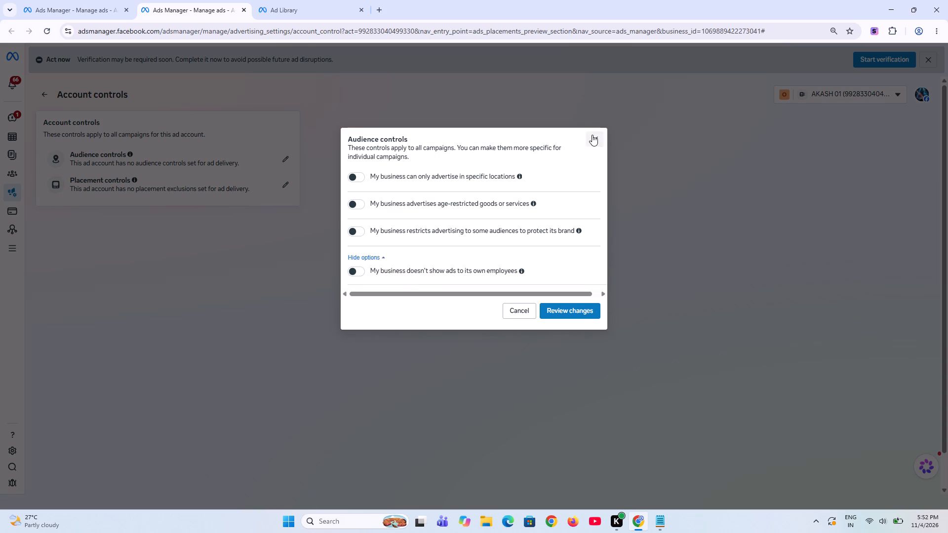
left_click_drag(13, 183, 57, 214)
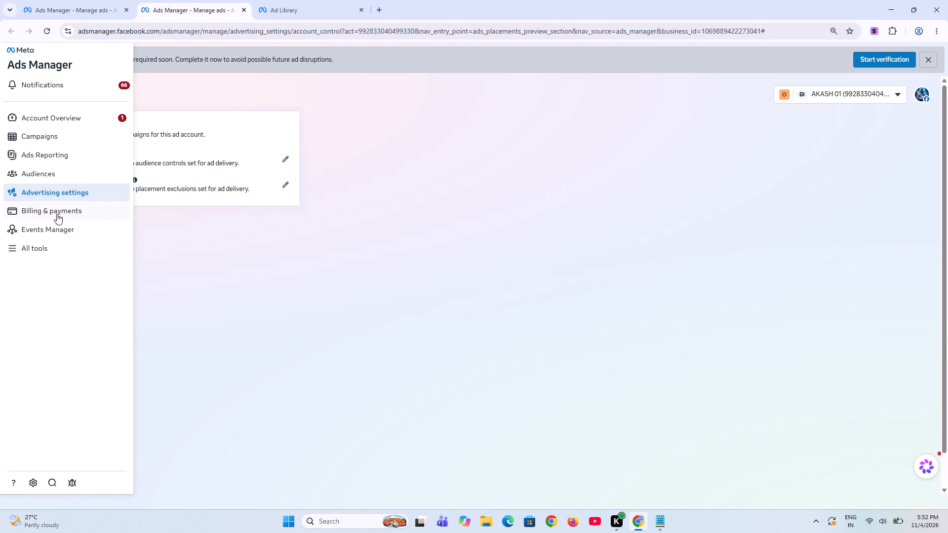
left_click_drag(57, 214, 99, 215)
left_click(61, 141)
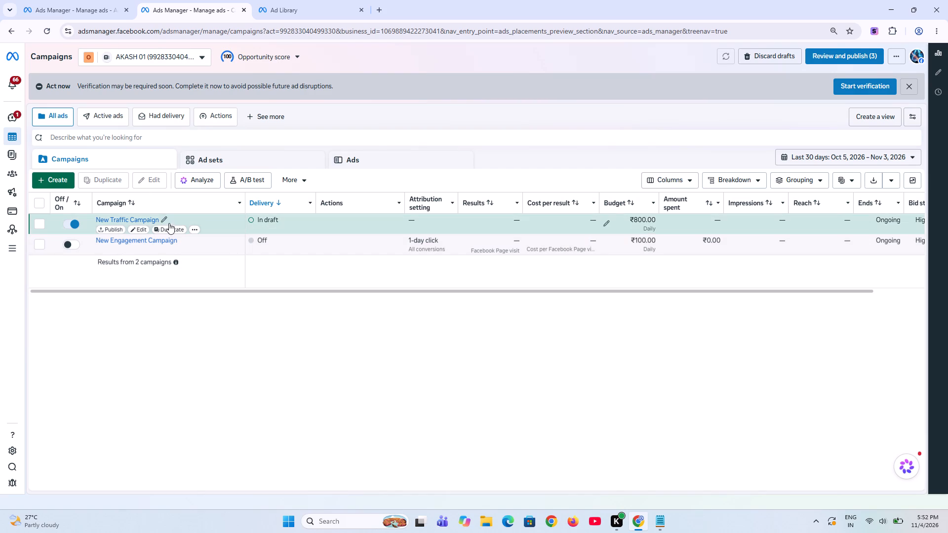
left_click(135, 230)
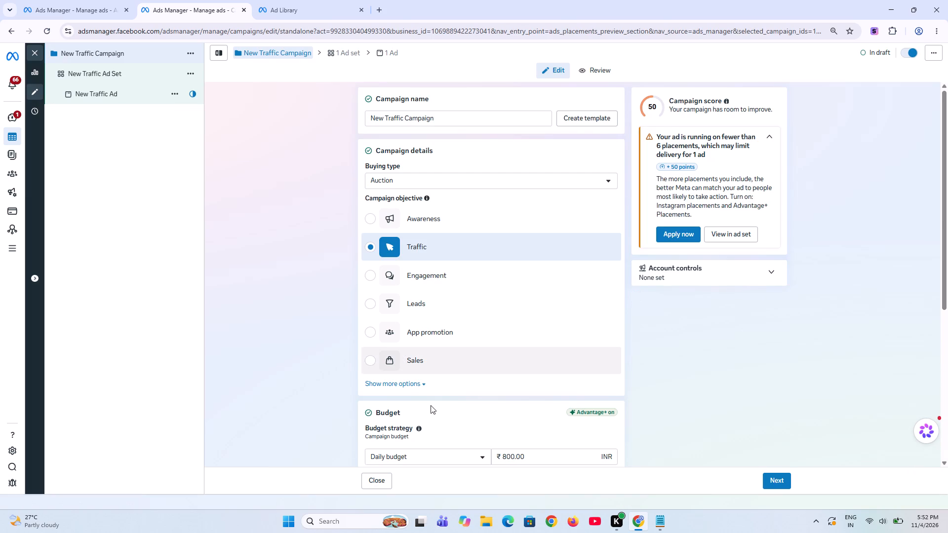
Examine the budget strategy and buying type options of New Traffic Campaign, keeping Campaign budget and Auction.
scroll(616, 422, "down", 1)
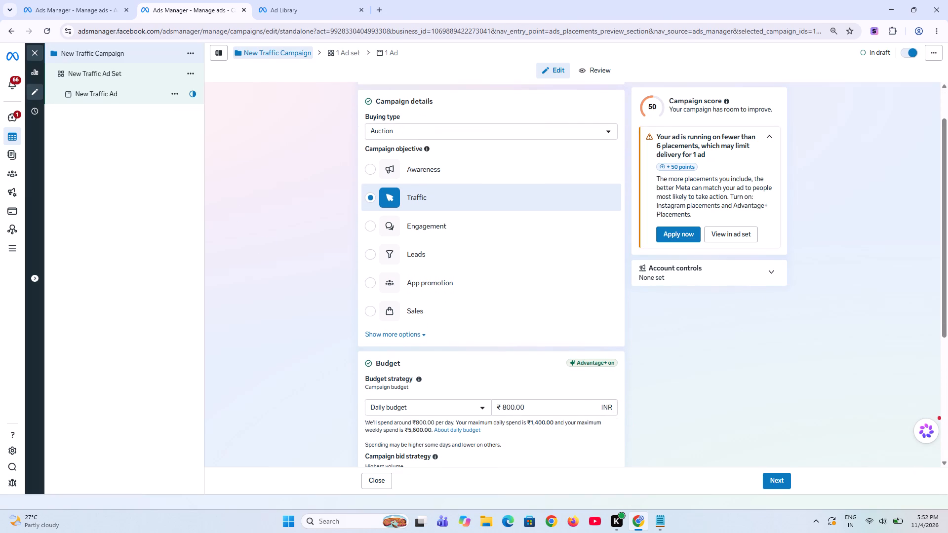
left_click(613, 383)
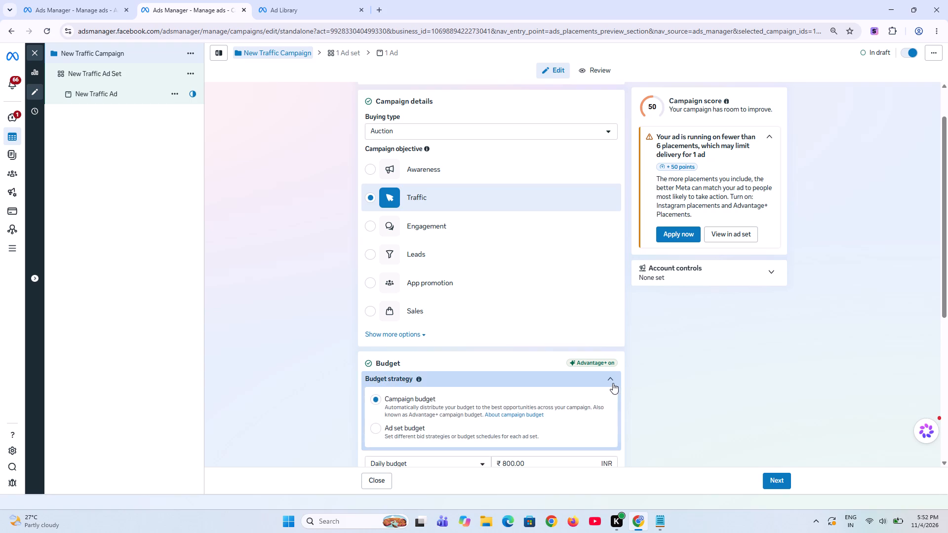
left_click(661, 318)
scroll(519, 204, "up", 3)
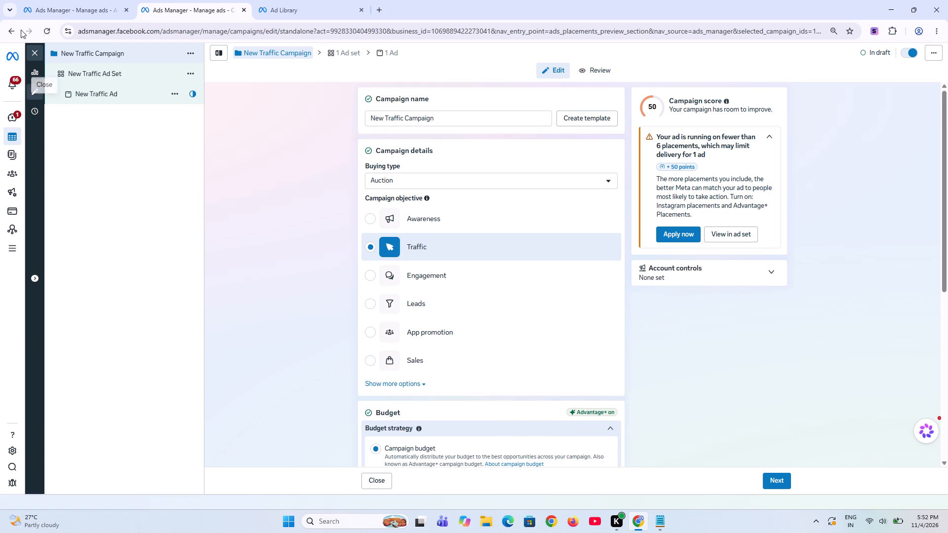
left_click(593, 177)
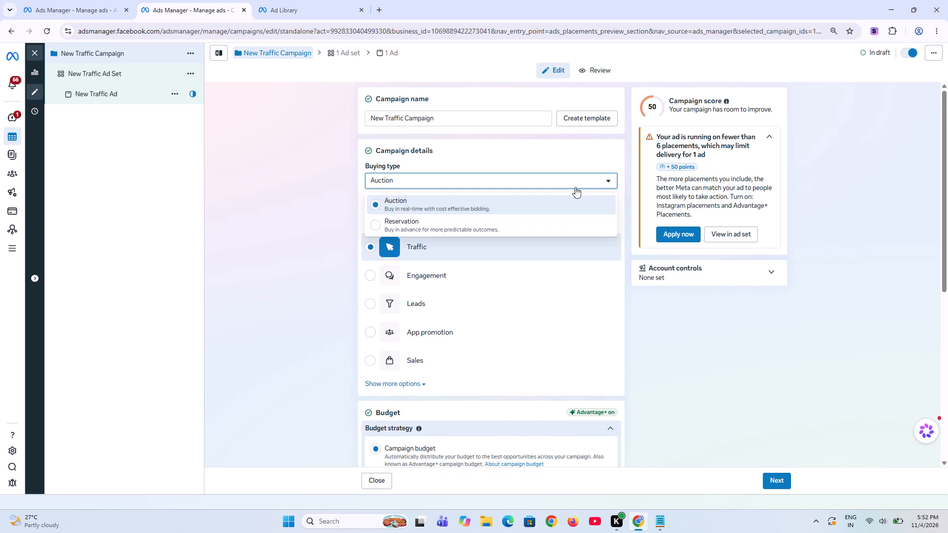
left_click(586, 180)
scroll(514, 285, "down", 8)
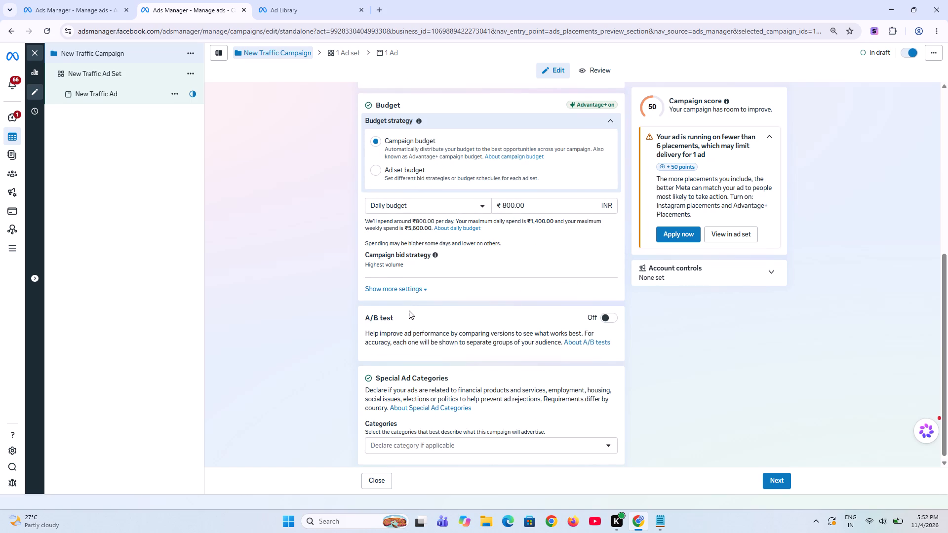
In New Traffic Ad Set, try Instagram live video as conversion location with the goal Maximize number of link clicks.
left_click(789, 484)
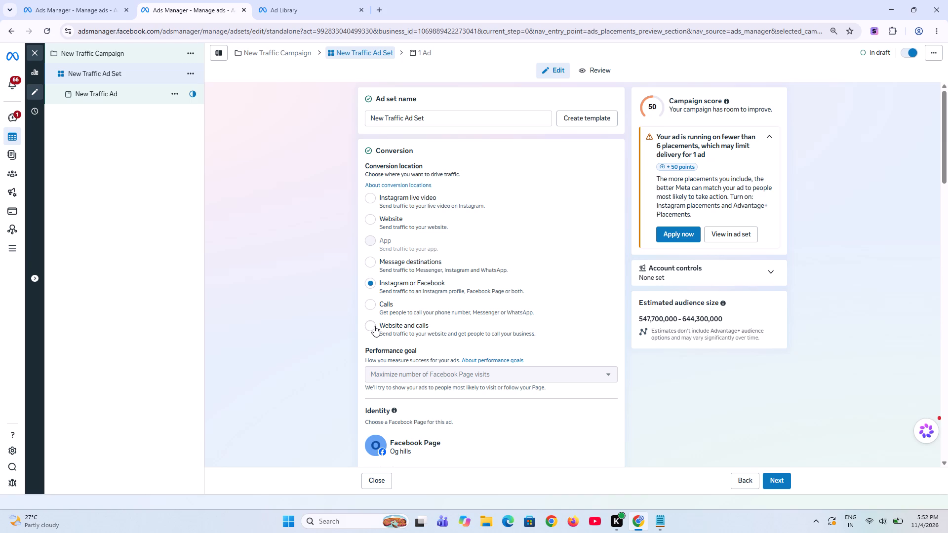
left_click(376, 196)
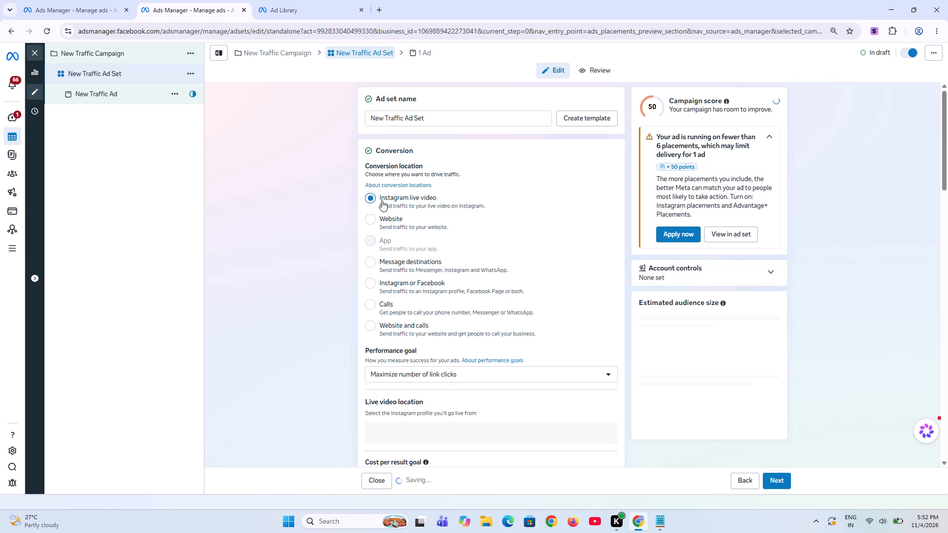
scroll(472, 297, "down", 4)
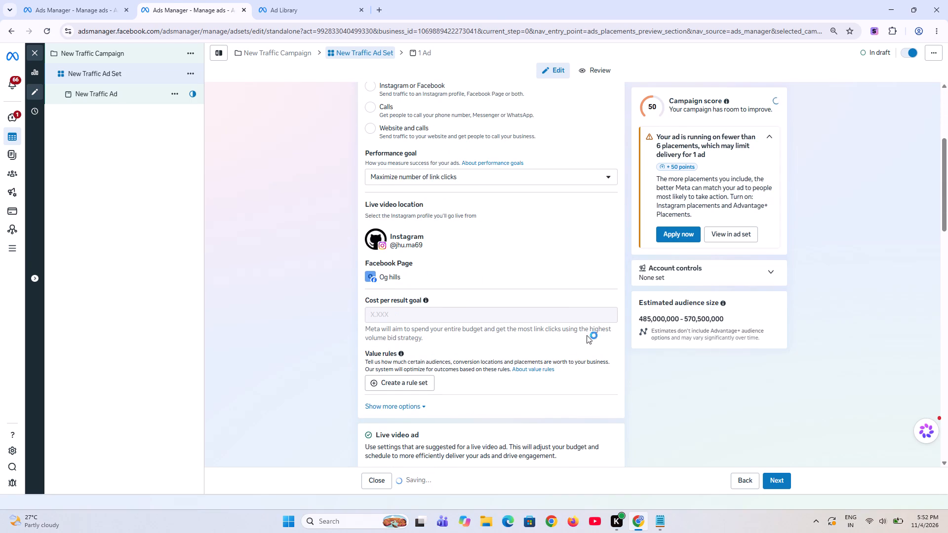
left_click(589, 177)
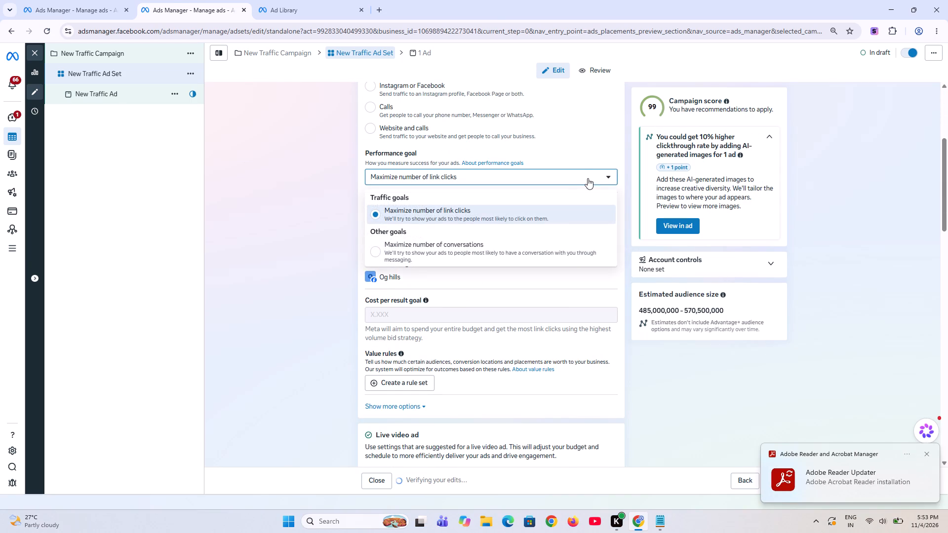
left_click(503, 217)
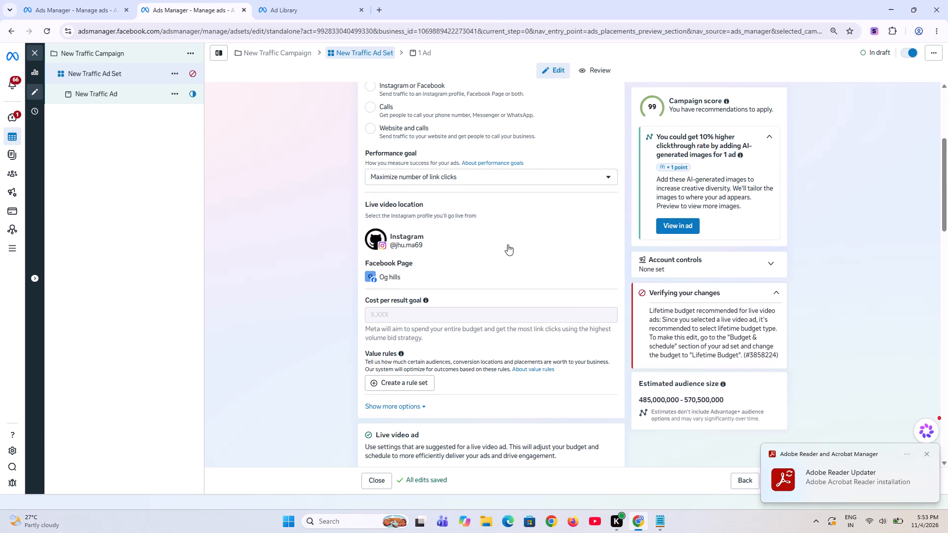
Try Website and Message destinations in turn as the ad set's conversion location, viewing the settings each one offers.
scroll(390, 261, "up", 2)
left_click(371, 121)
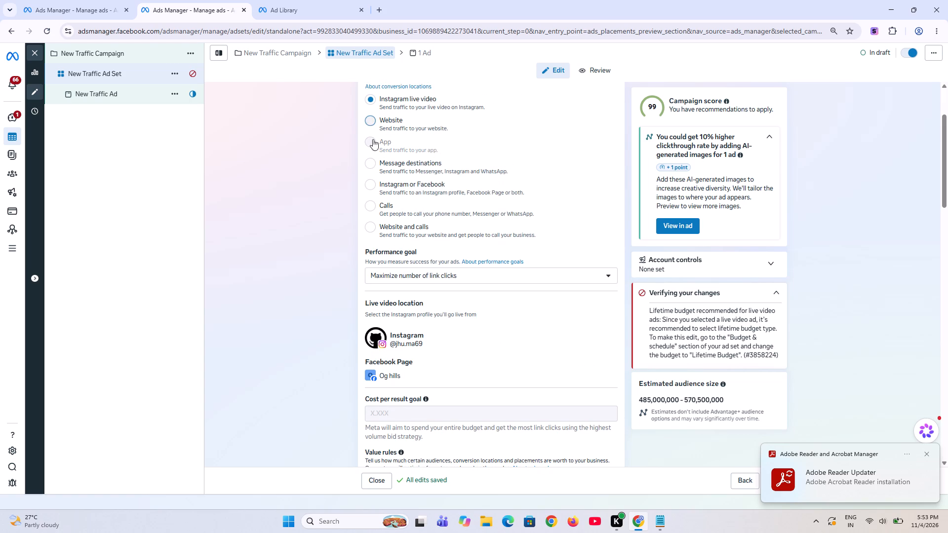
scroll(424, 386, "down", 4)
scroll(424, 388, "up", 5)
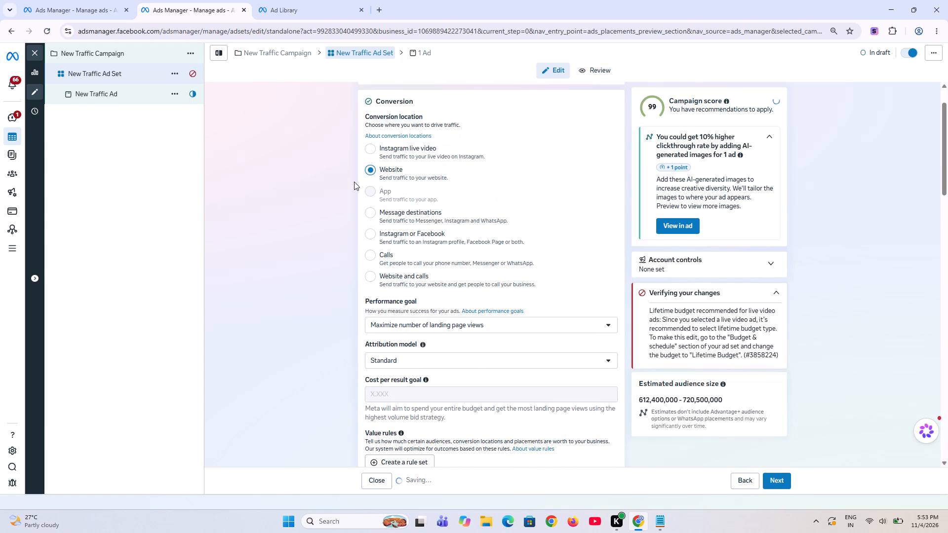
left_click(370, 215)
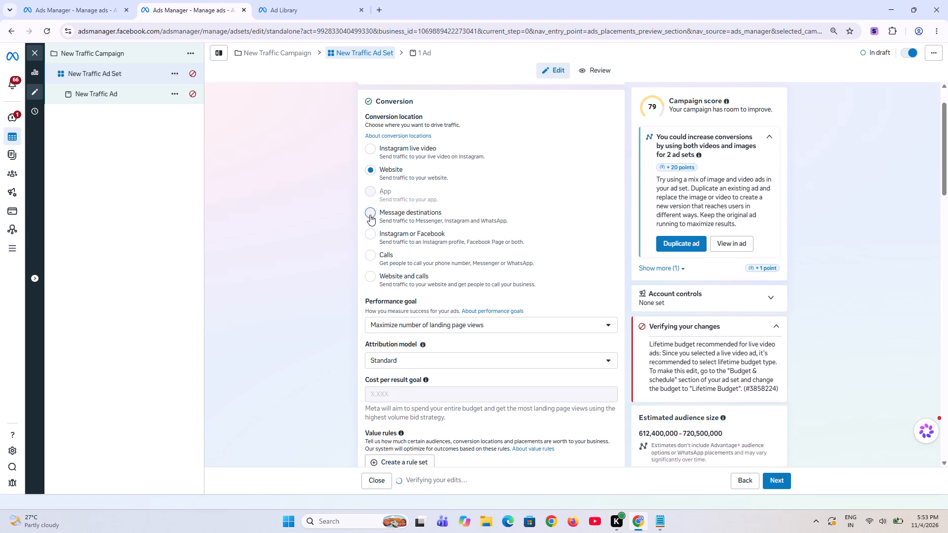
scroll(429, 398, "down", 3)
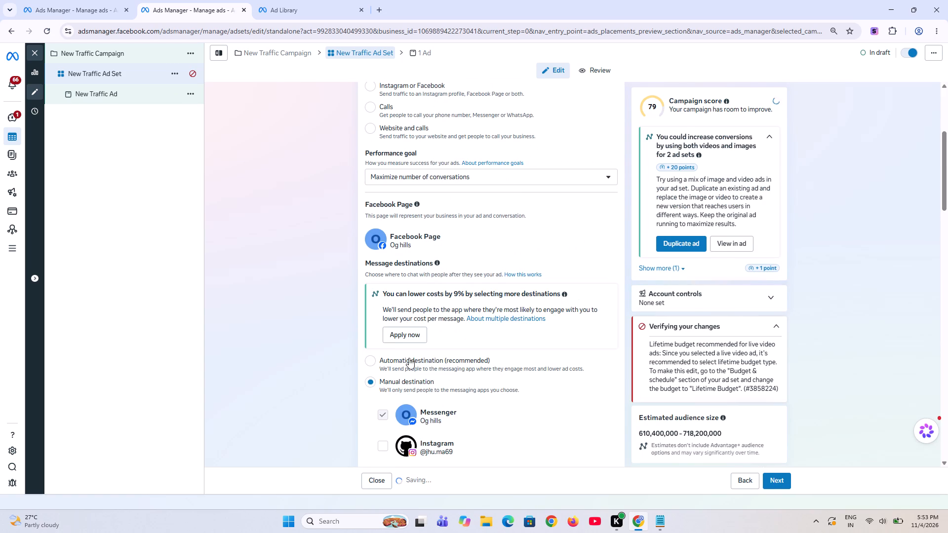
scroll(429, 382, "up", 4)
Set the conversion location to Instagram or Facebook, with only the Facebook Page Og hills as destination.
left_click(371, 281)
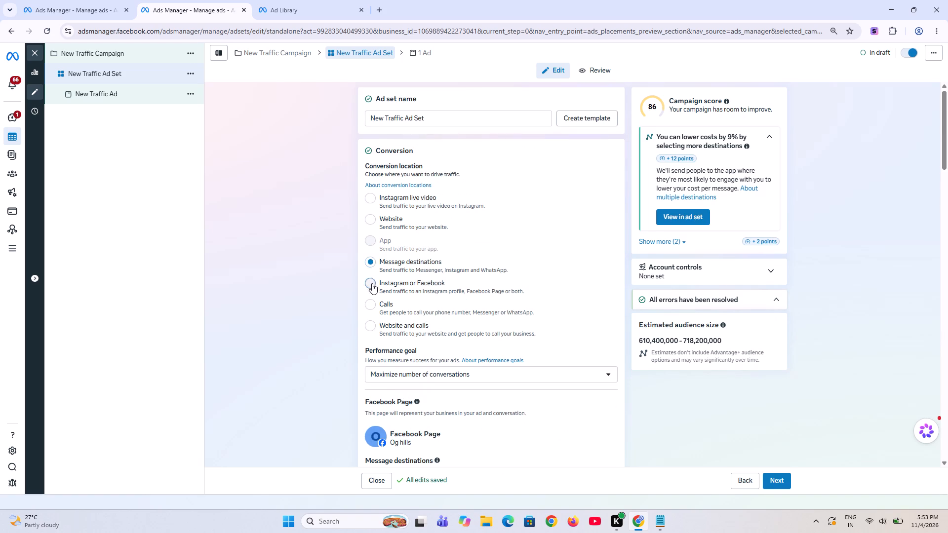
scroll(371, 308, "down", 4)
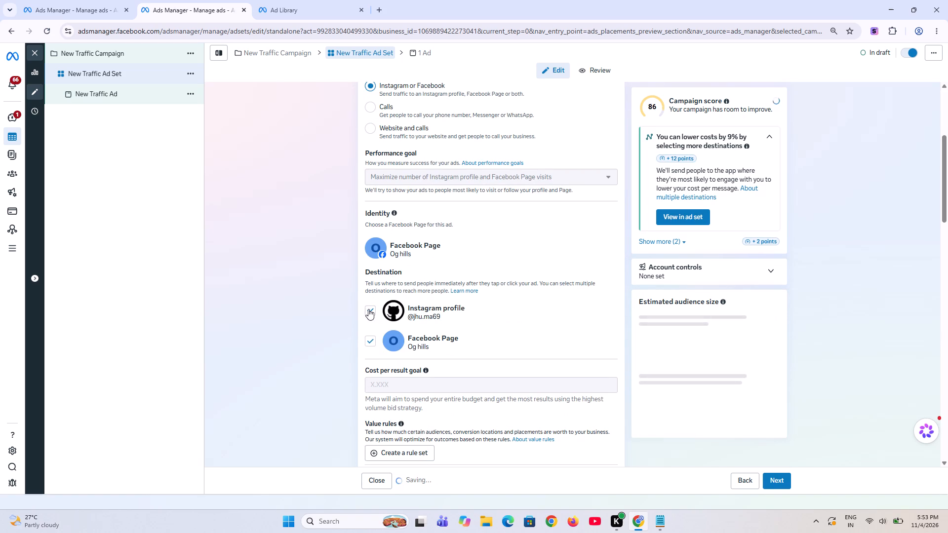
left_click(368, 309)
left_click(374, 342)
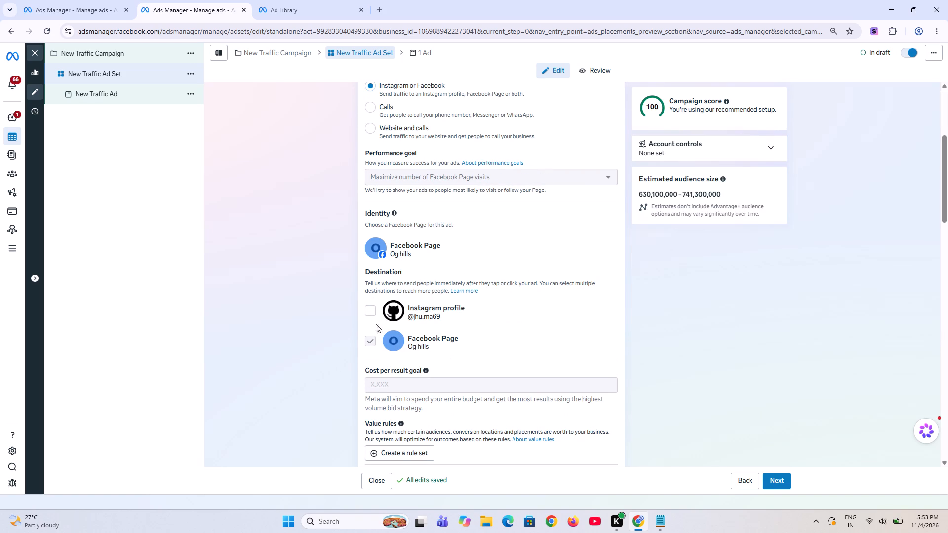
Go from the ad set's budget scheduling option to the campaign-level budget settings.
scroll(400, 444, "down", 8)
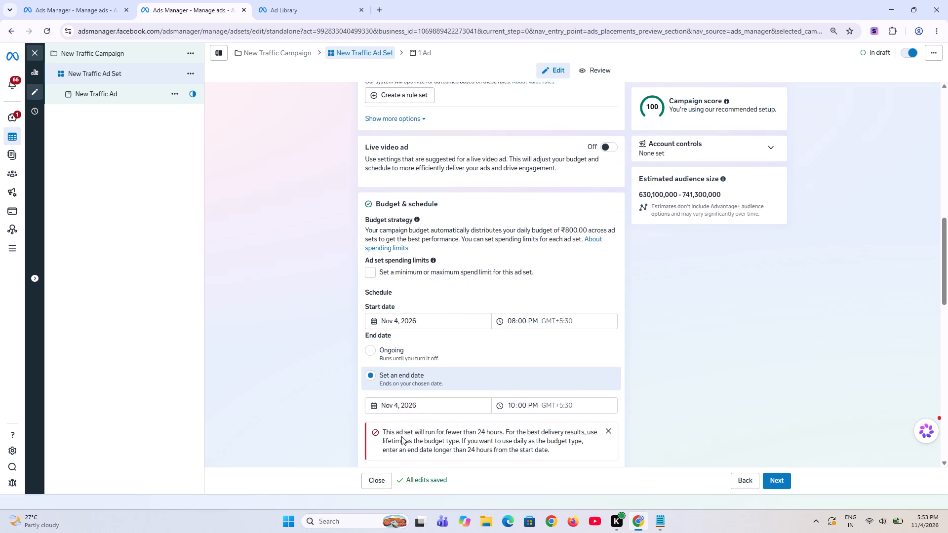
scroll(401, 436, "down", 6)
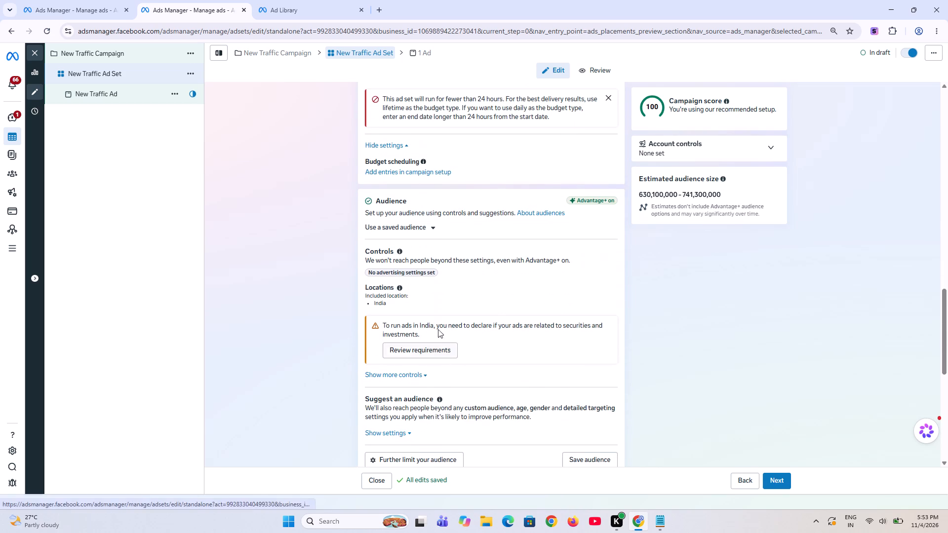
left_click(431, 174)
scroll(442, 332, "down", 5)
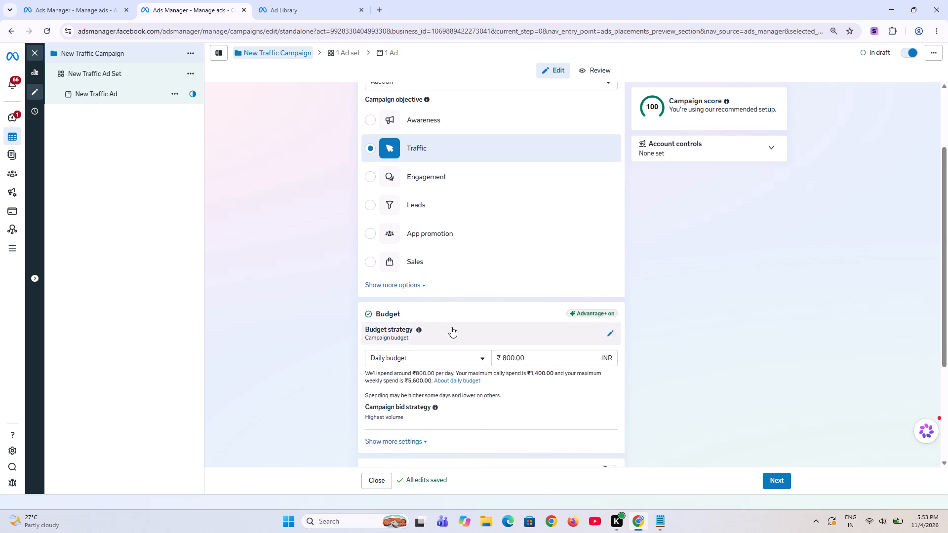
Continue from the campaign settings to New Traffic Ad Set and examine its expanded placement and skippable ads settings.
scroll(451, 327, "down", 1)
left_click(784, 482)
scroll(447, 391, "down", 2)
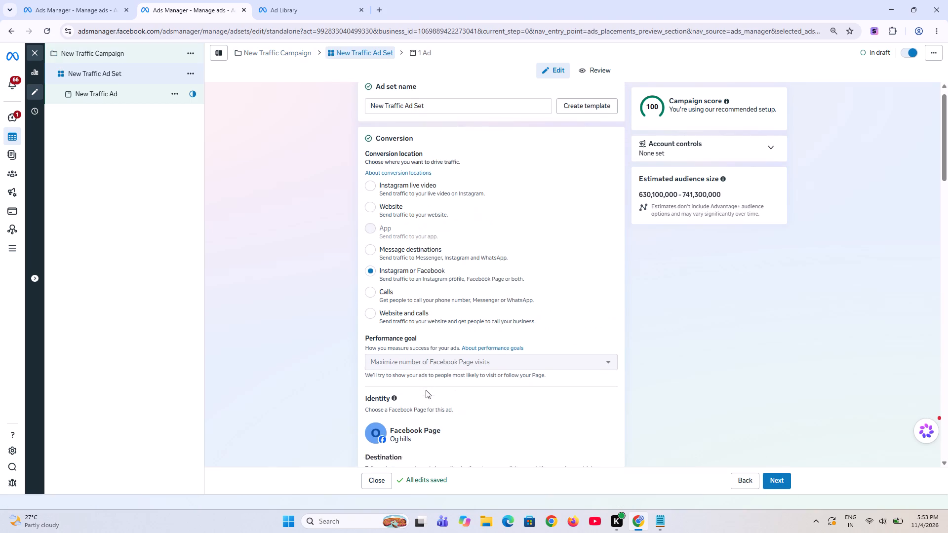
scroll(426, 390, "down", 13)
scroll(433, 402, "down", 9)
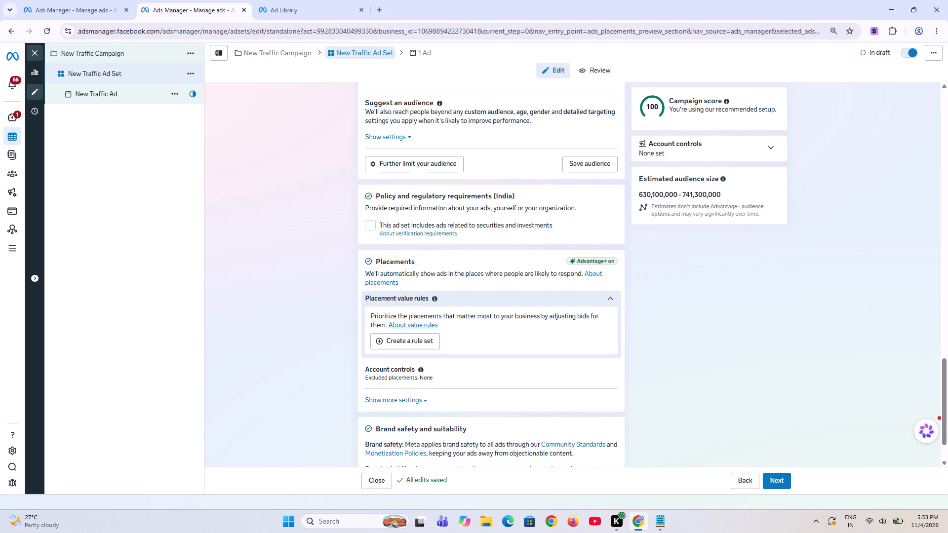
left_click(611, 298)
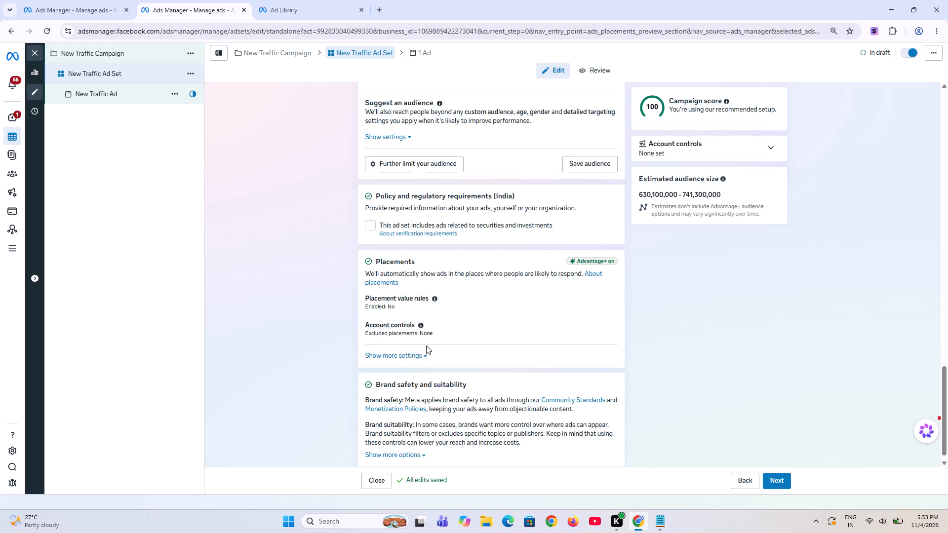
left_click(417, 354)
scroll(473, 353, "down", 6)
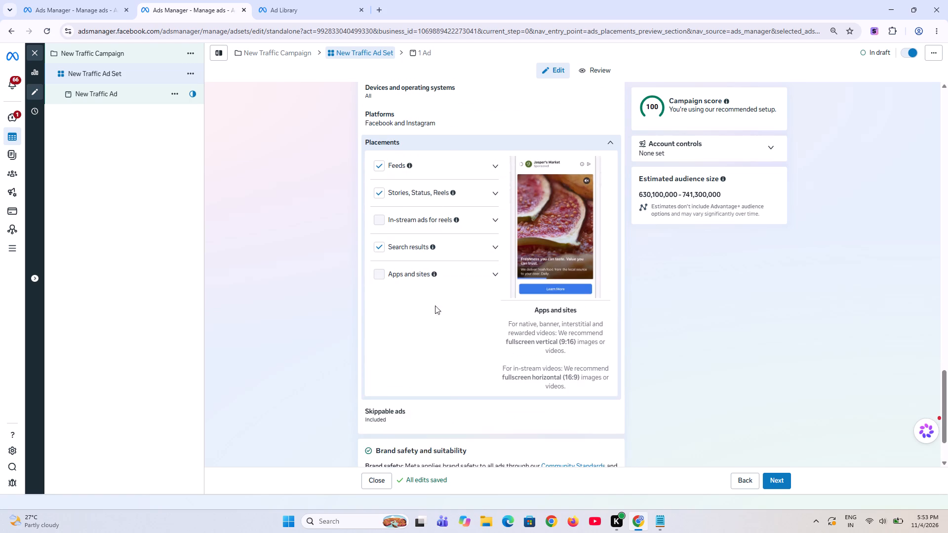
scroll(452, 404, "down", 5)
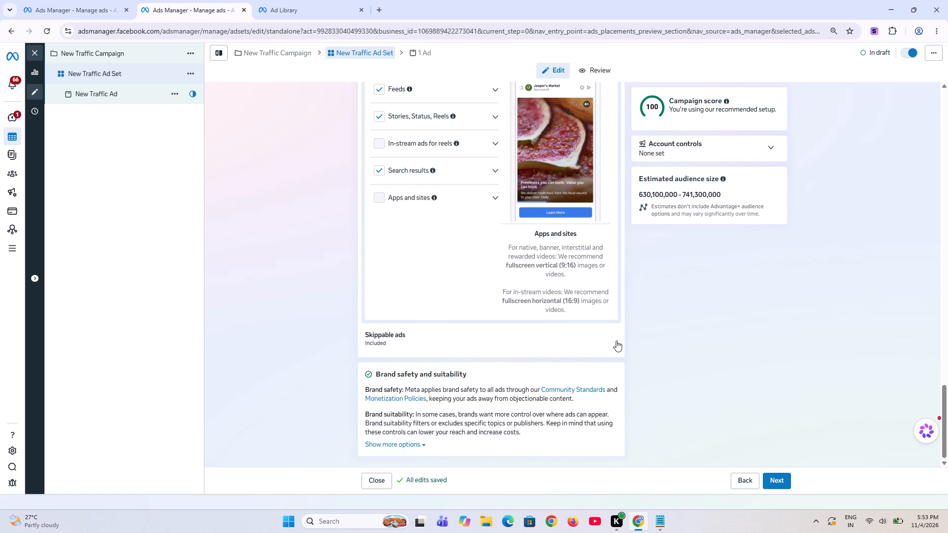
left_click(610, 340)
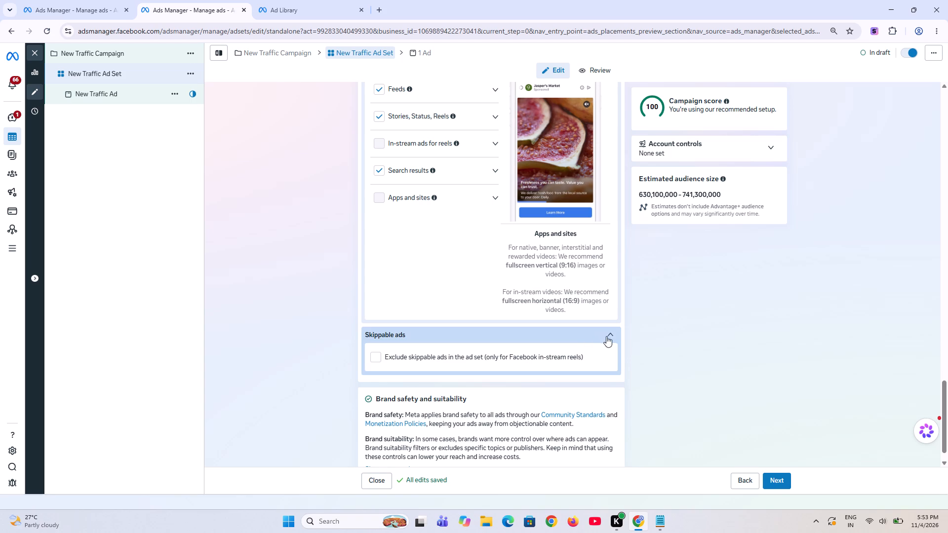
left_click(606, 336)
scroll(510, 396, "down", 4)
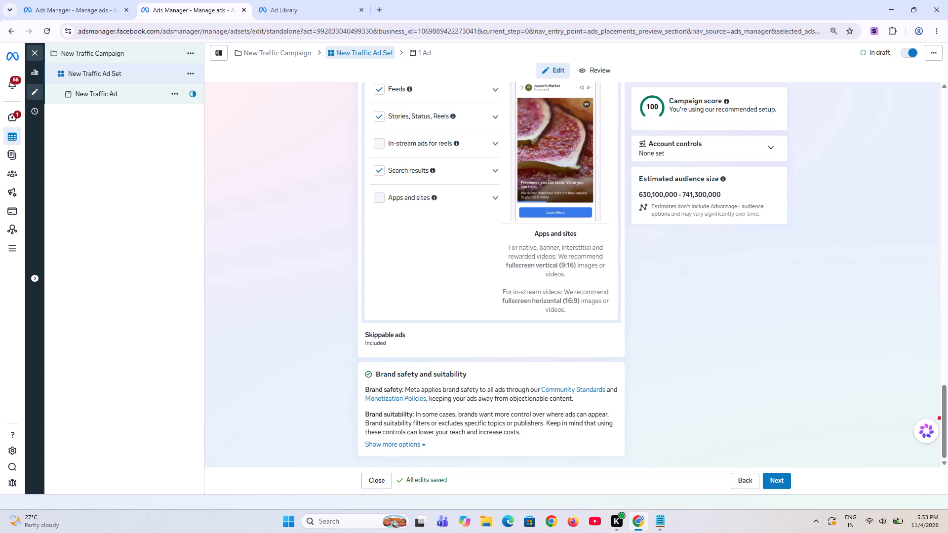
Expand the ad set's Brand safety and suitability options and examine the inventory filters and exclusions.
left_click(411, 443)
scroll(500, 386, "down", 6)
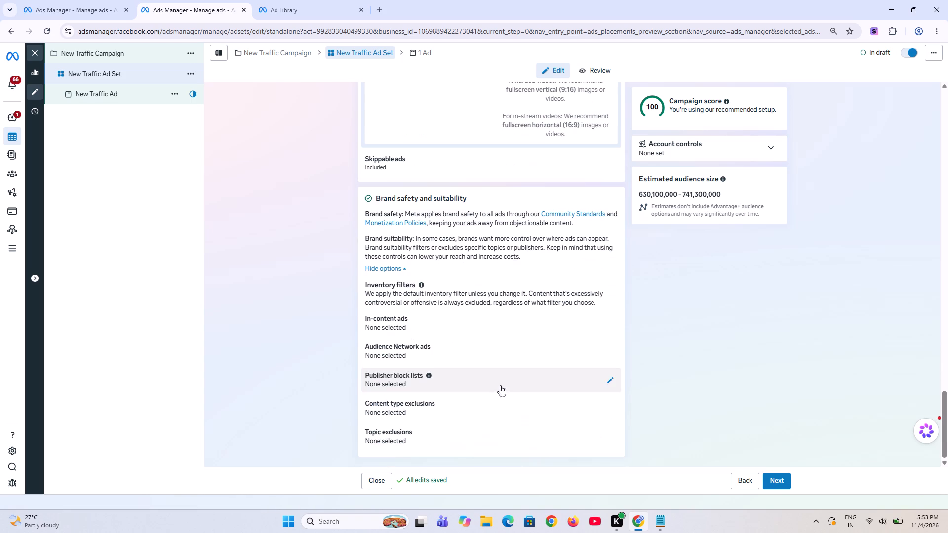
Expand the ad set's additional audience controls and examine the minimum age, excluded custom audiences and language settings.
scroll(455, 356, "up", 5)
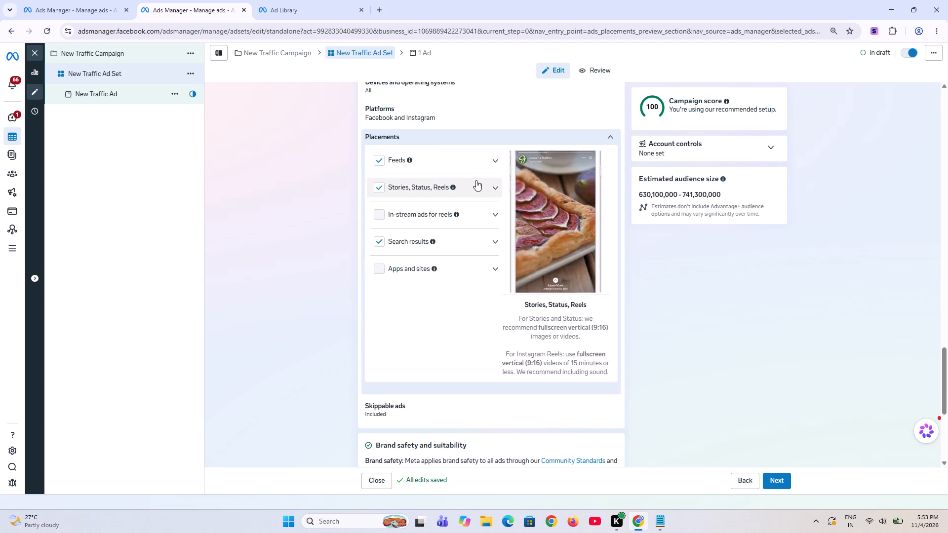
scroll(513, 235, "up", 10)
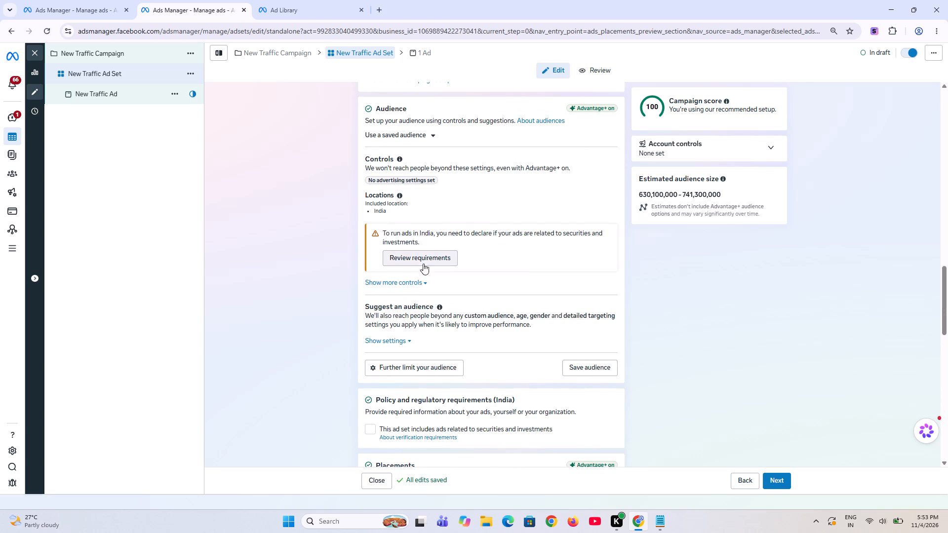
left_click(402, 286)
scroll(465, 284, "down", 3)
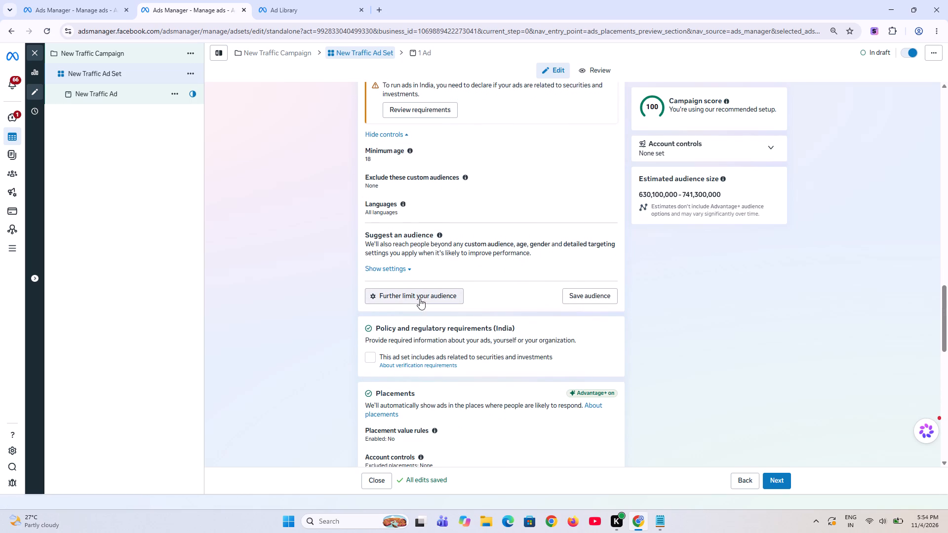
scroll(512, 301, "up", 6)
Close the ad set editor and return to the AKASH 01 account's Campaigns list.
left_click(38, 58)
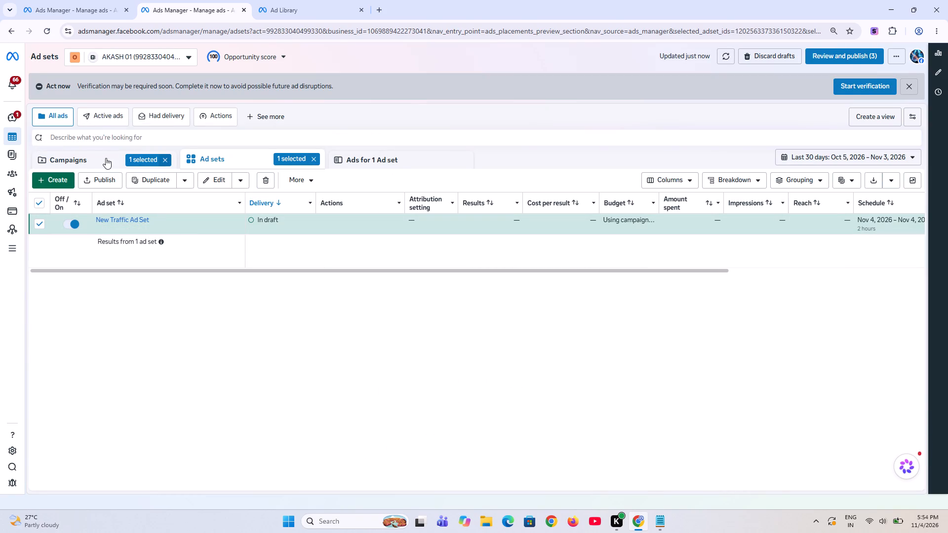
left_click(92, 157)
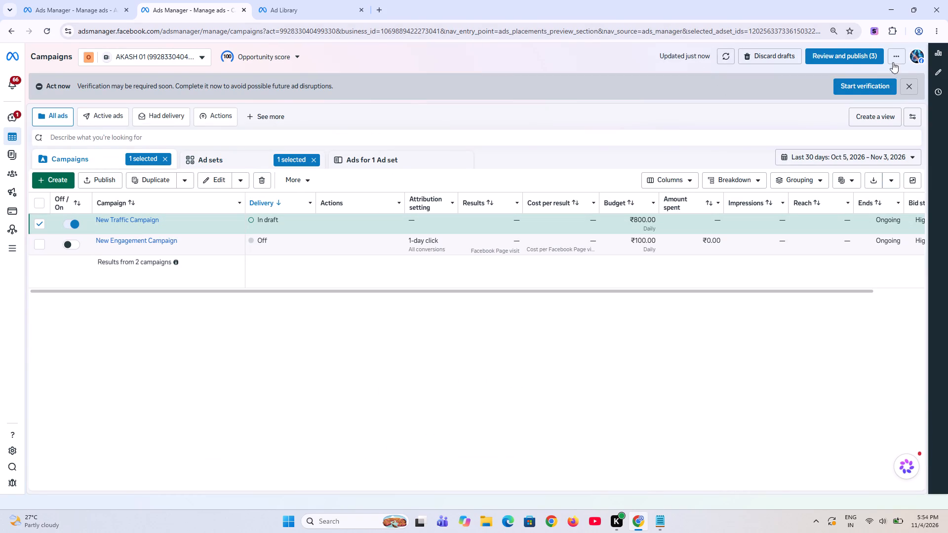
Start the advertiser verification for an organization, examine the business details form, and exit without submitting it.
left_click_drag(908, 88, 714, 79)
left_click(823, 93)
left_click(861, 86)
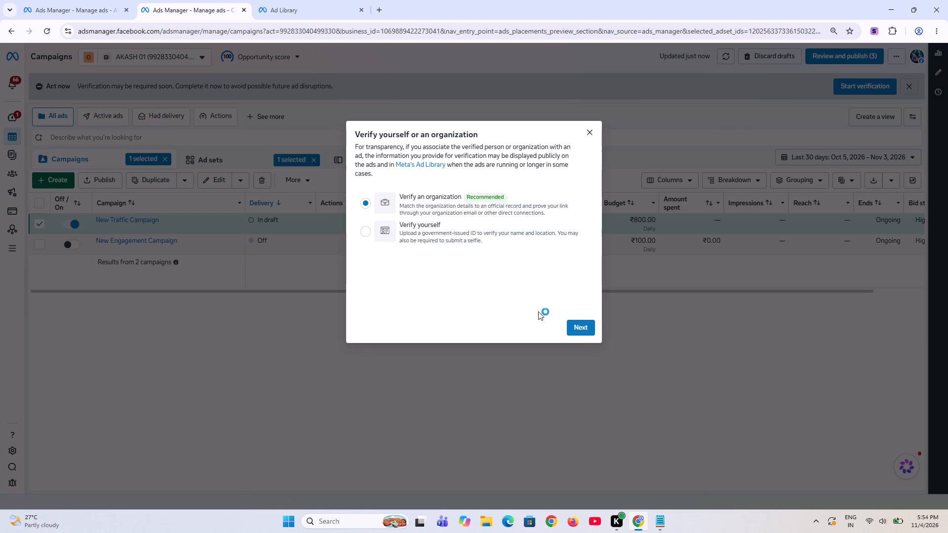
left_click_drag(580, 327, 585, 331)
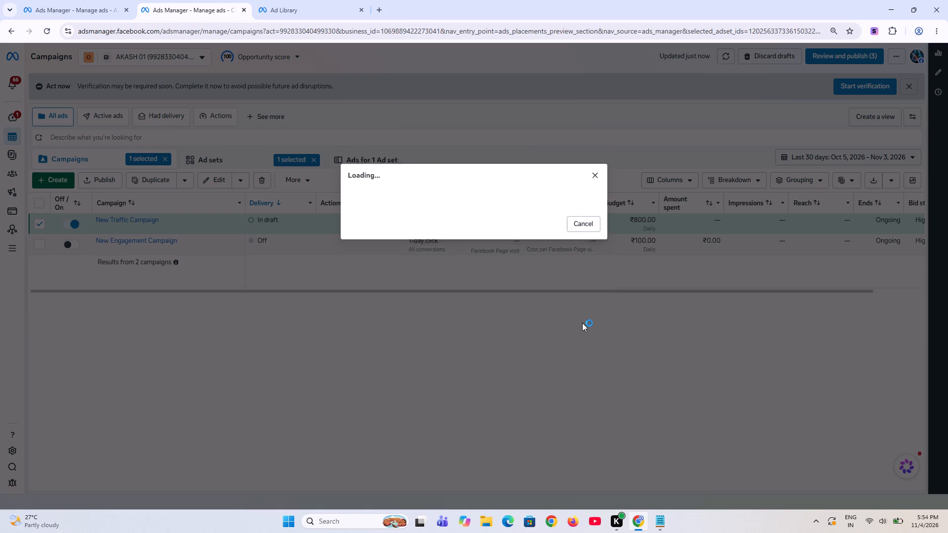
scroll(434, 233, "down", 6)
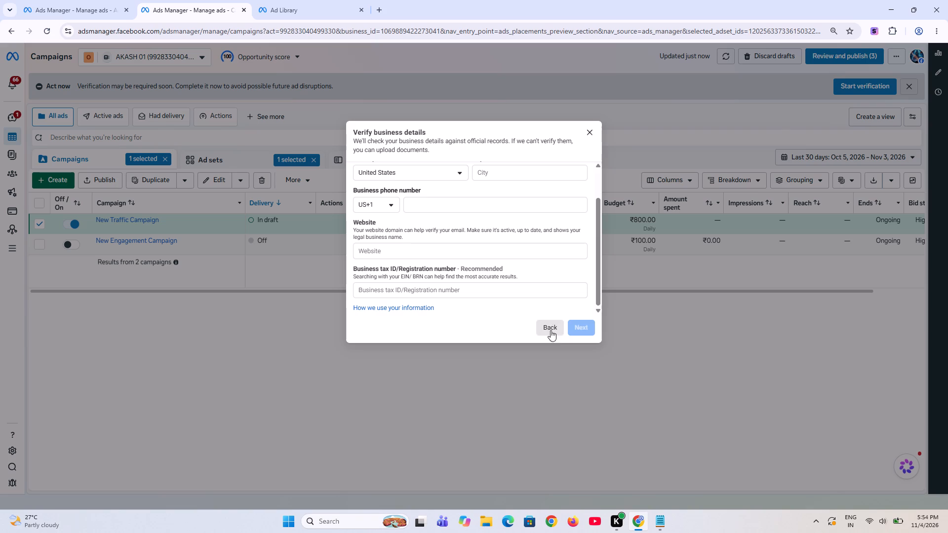
left_click(551, 330)
left_click(591, 131)
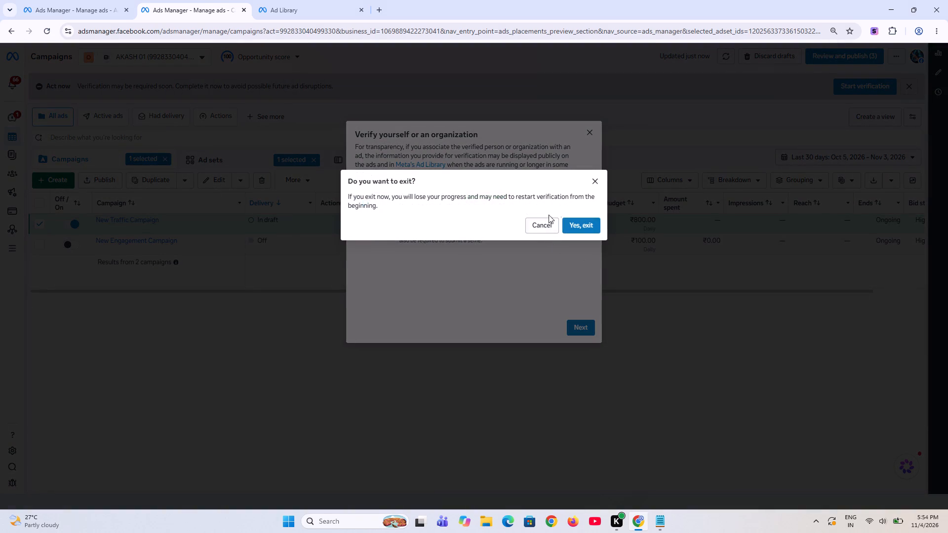
left_click(584, 223)
Dismiss the verification notice above the Campaigns list.
left_click(906, 83)
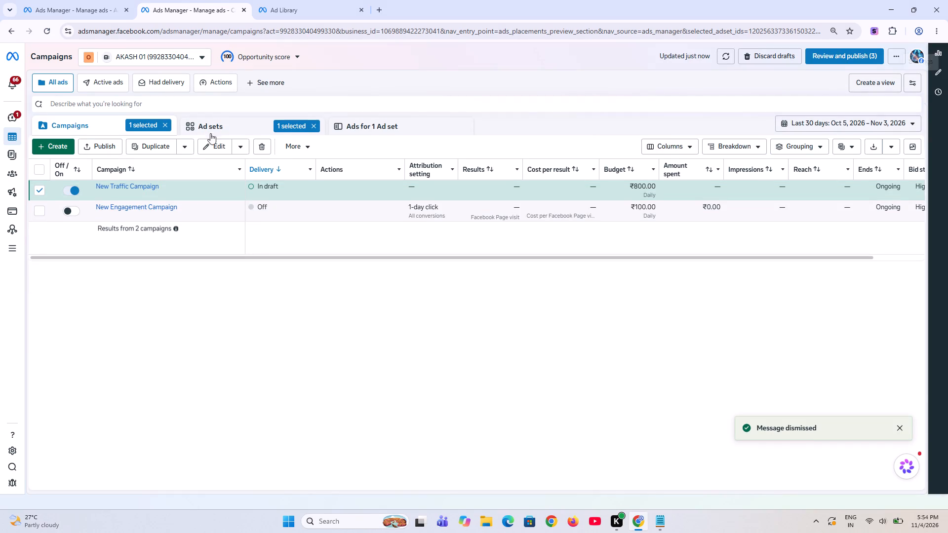
Return to the New Traffic Ad Set editor and close the account's placement controls without making changes.
left_click(80, 8)
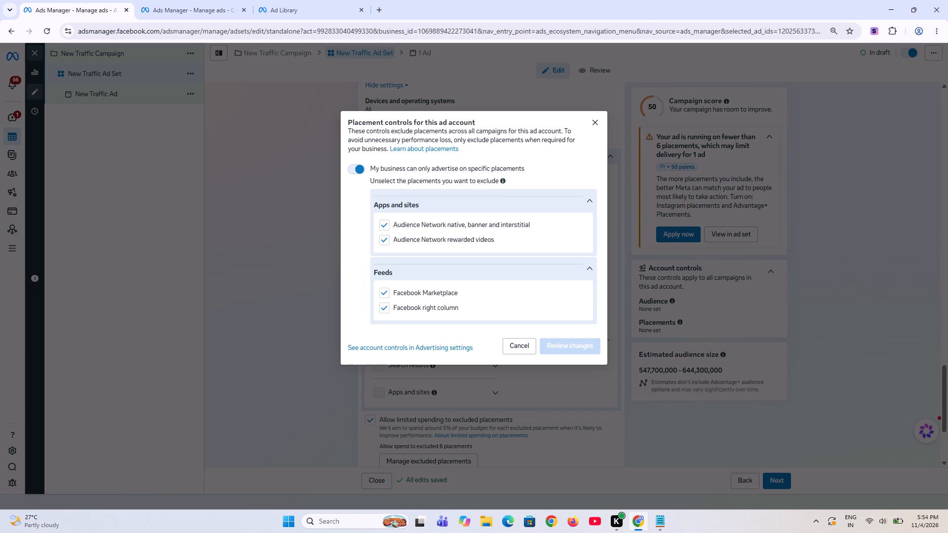
left_click(600, 126)
scroll(502, 310, "up", 9)
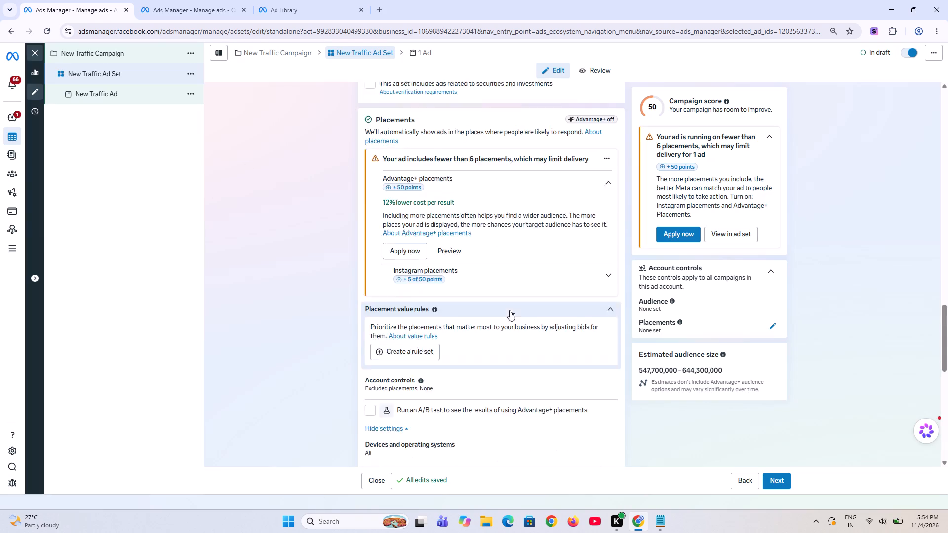
scroll(510, 310, "up", 4)
scroll(242, 266, "up", 6)
scroll(826, 329, "up", 5)
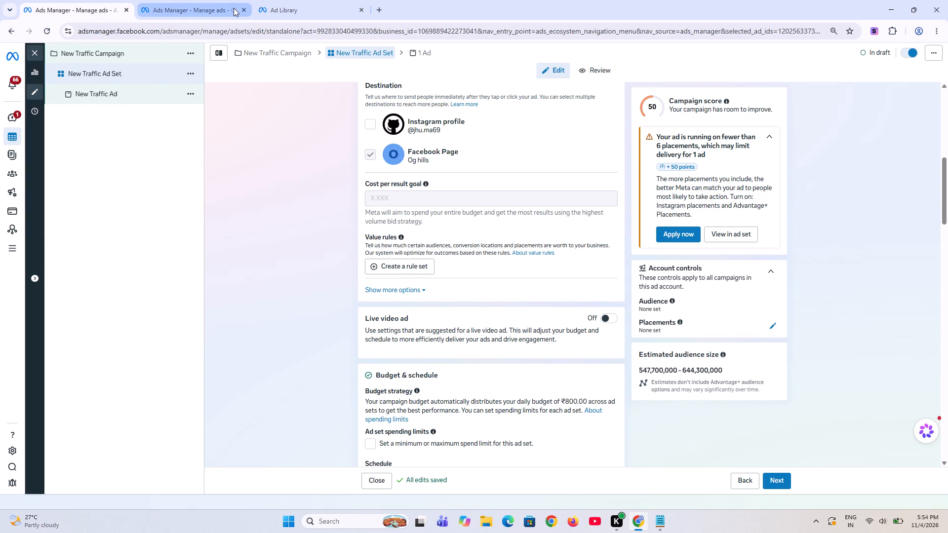
Close the second Ads Manager tab that shows the Campaigns list.
left_click(239, 11)
left_click(241, 11)
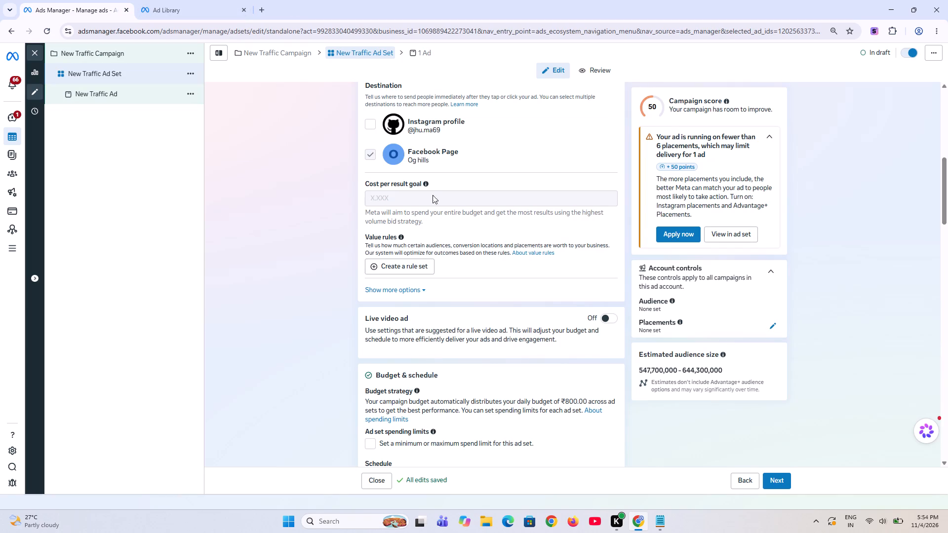
Expand the additional options below the ad set's value rules and look on to the Budget & schedule settings.
scroll(106, 198, "up", 3)
left_click(412, 288)
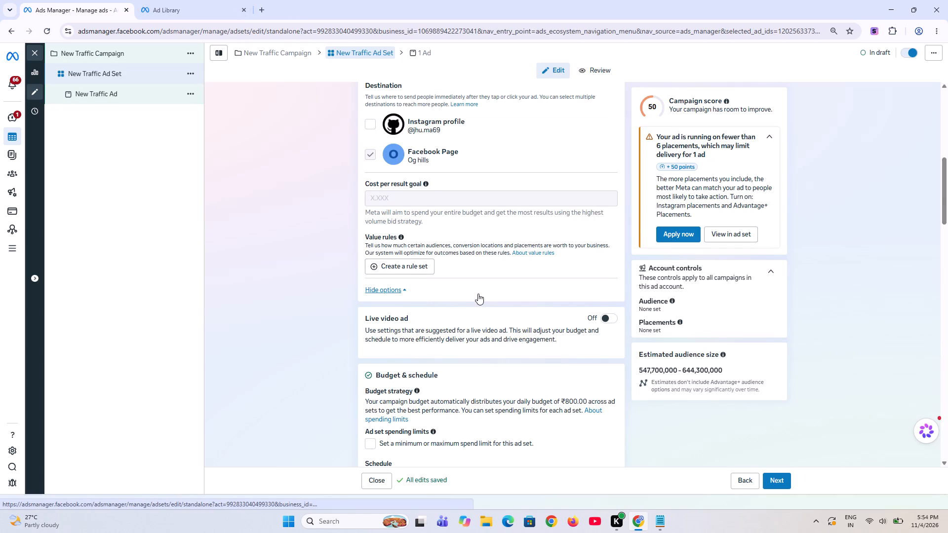
scroll(480, 292, "down", 5)
Switch to the Ad Library and open the Instagram profile linked from the first Helping Dogs ad.
left_click(186, 17)
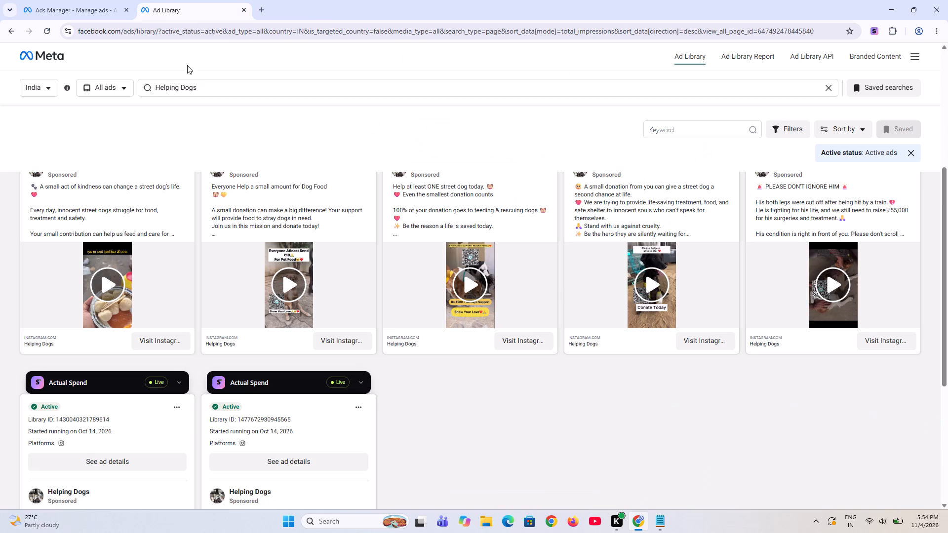
scroll(237, 464, "up", 6)
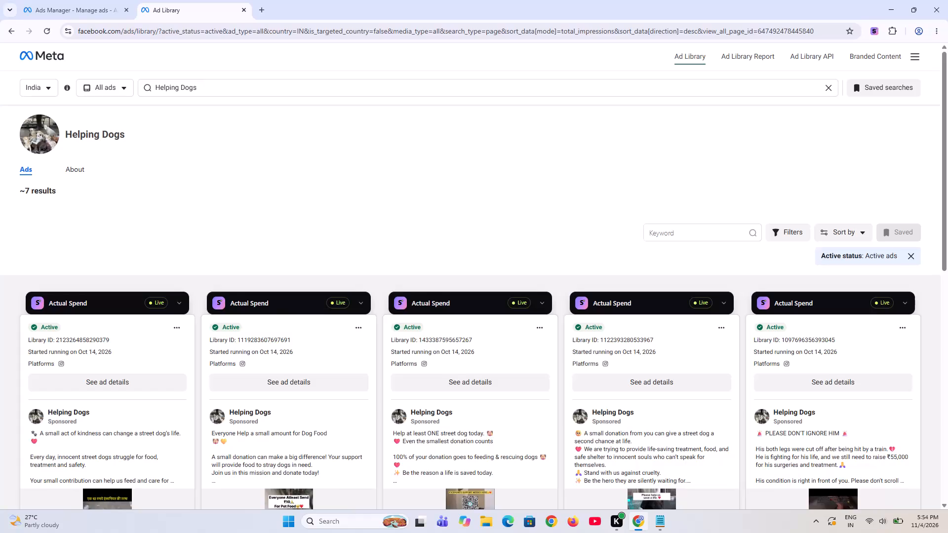
scroll(238, 462, "down", 5)
left_click(155, 346)
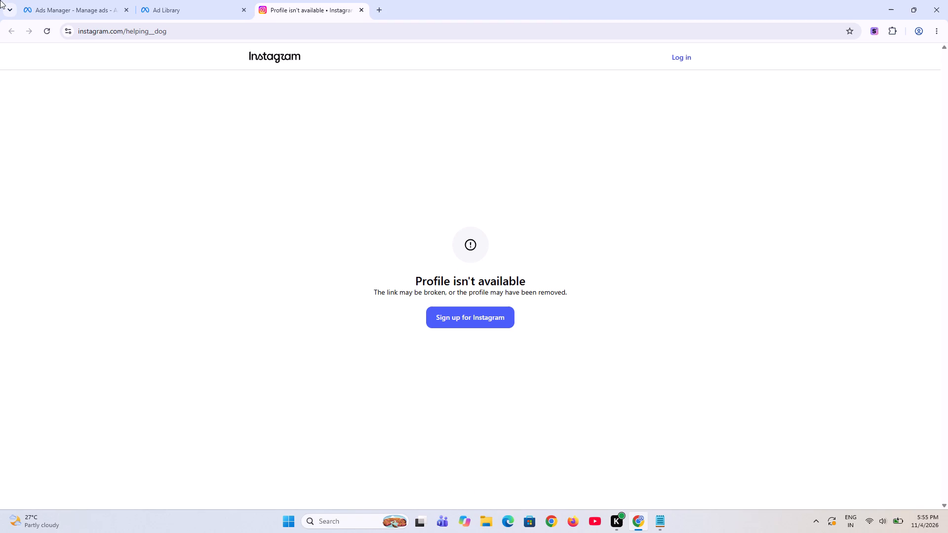
Copy the handle helping__dog from the Instagram profile's web address.
left_click_drag(197, 29, 124, 41)
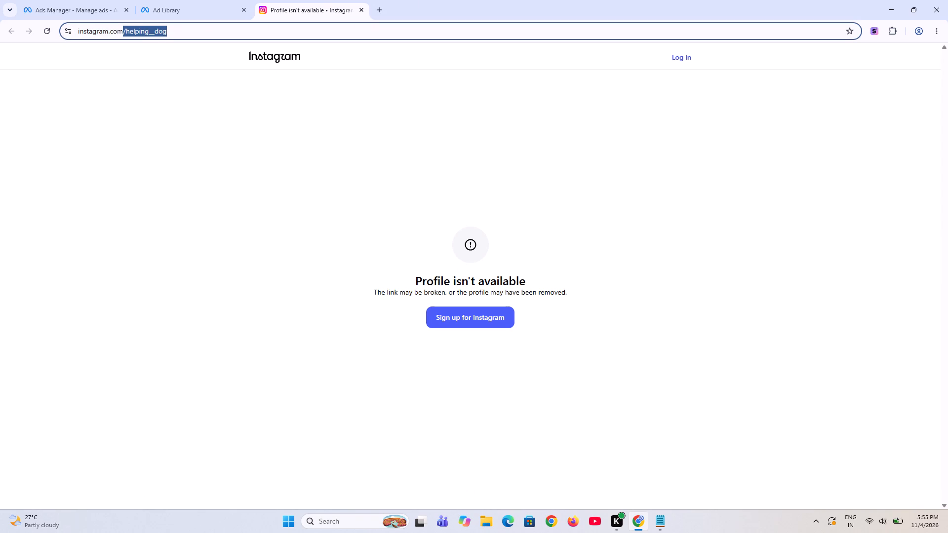
left_click_drag(124, 41, 127, 42)
right_click(186, 31)
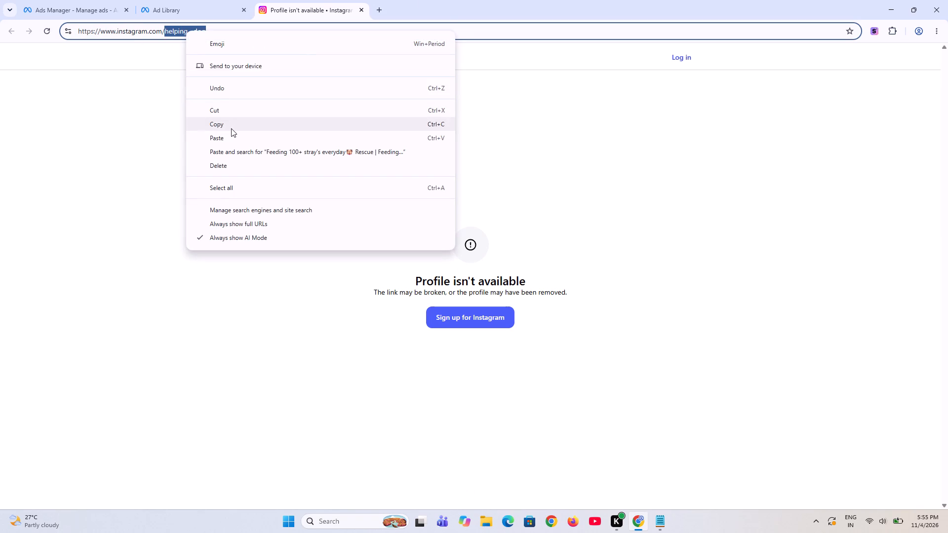
left_click(231, 128)
Open a separate Chrome window under the Saikat browser profile.
left_click(84, 0)
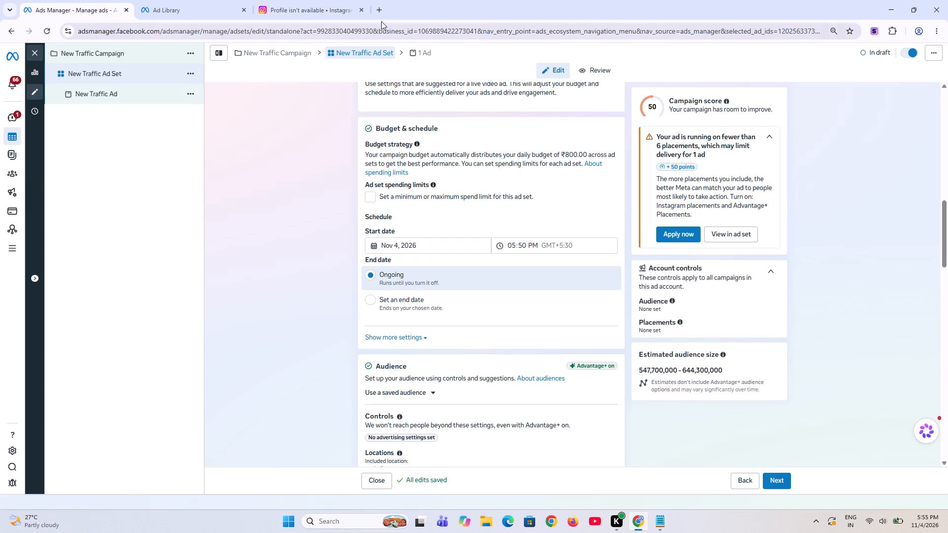
left_click(554, 522)
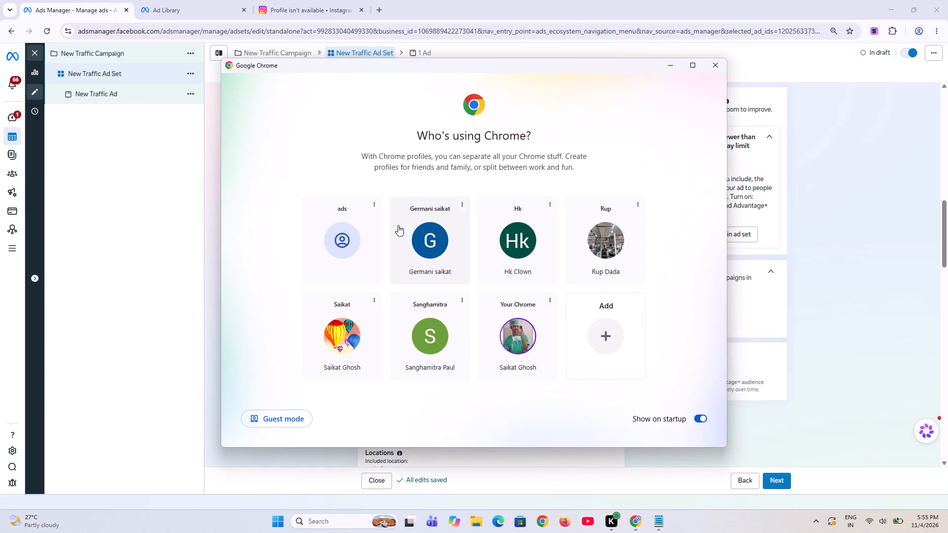
left_click_drag(612, 264, 594, 265)
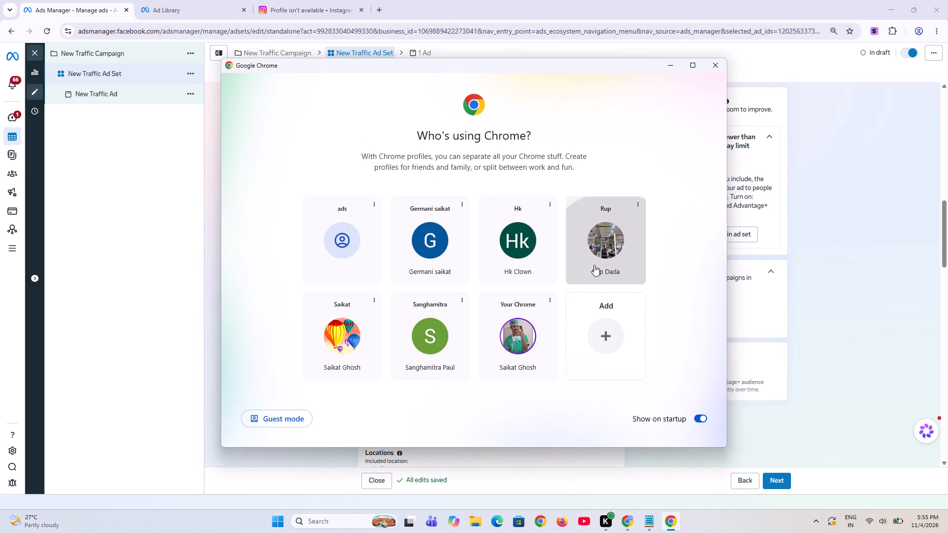
left_click_drag(594, 265, 358, 350)
left_click(356, 350)
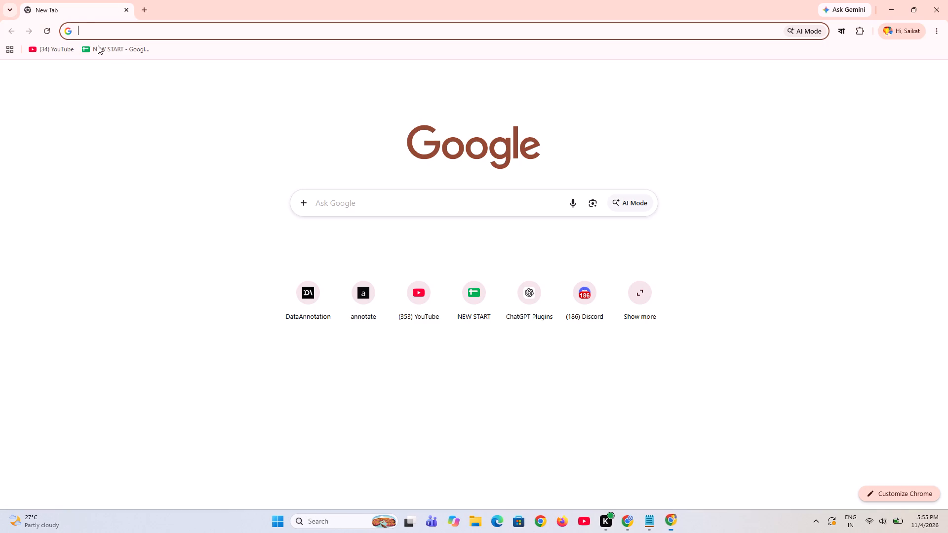
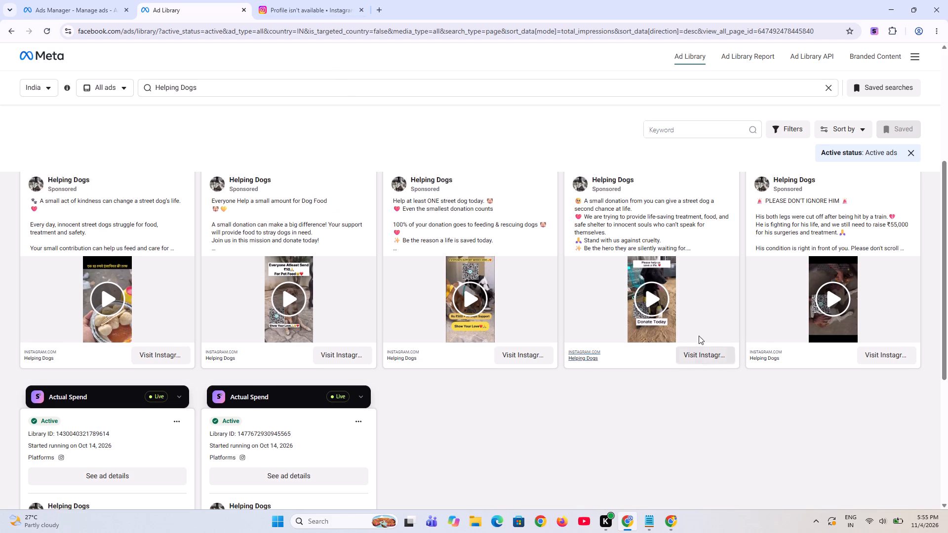
Remove the Active ads status filter from the Helping Dogs results in the Ad Library.
left_click(914, 256)
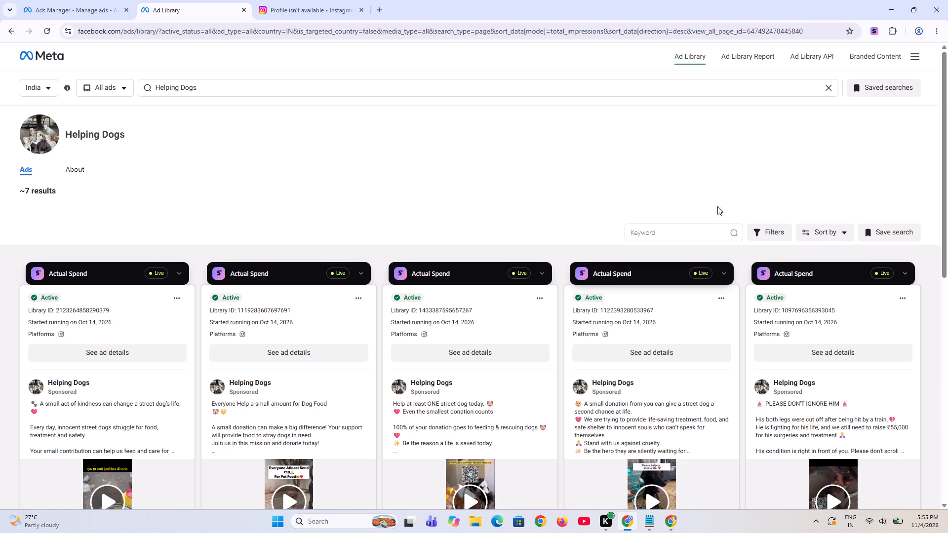
Sort the Helping Dogs ads in the Ad Library by Most recent.
left_click(821, 231)
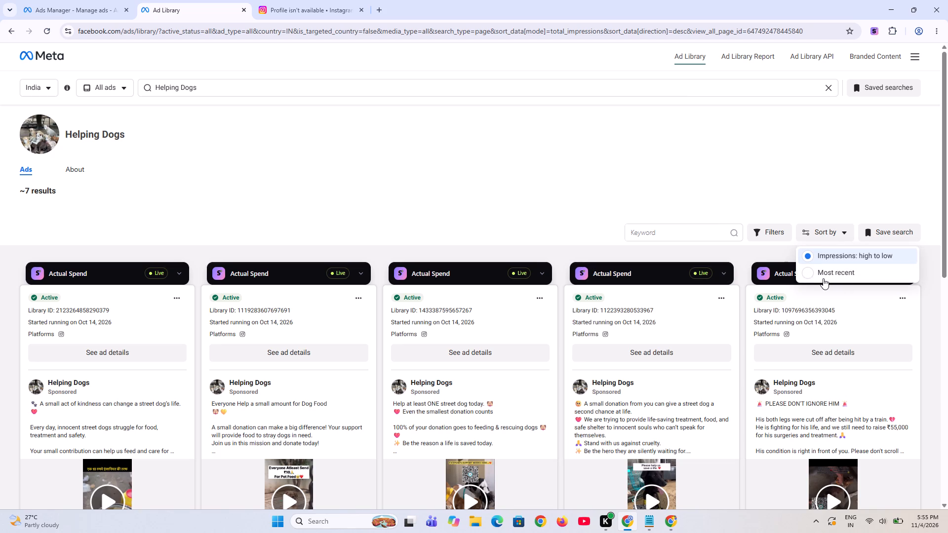
left_click(823, 278)
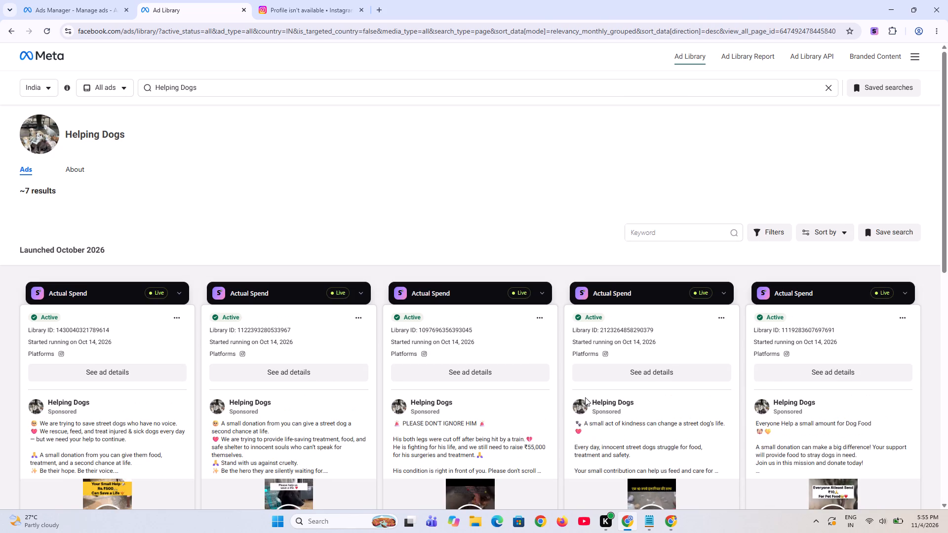
Look through the Helping Dogs ads launched October 2026 and examine the Actual Spend overview of the first ad, closing it when done.
scroll(585, 397, "down", 3)
scroll(178, 466, "down", 3)
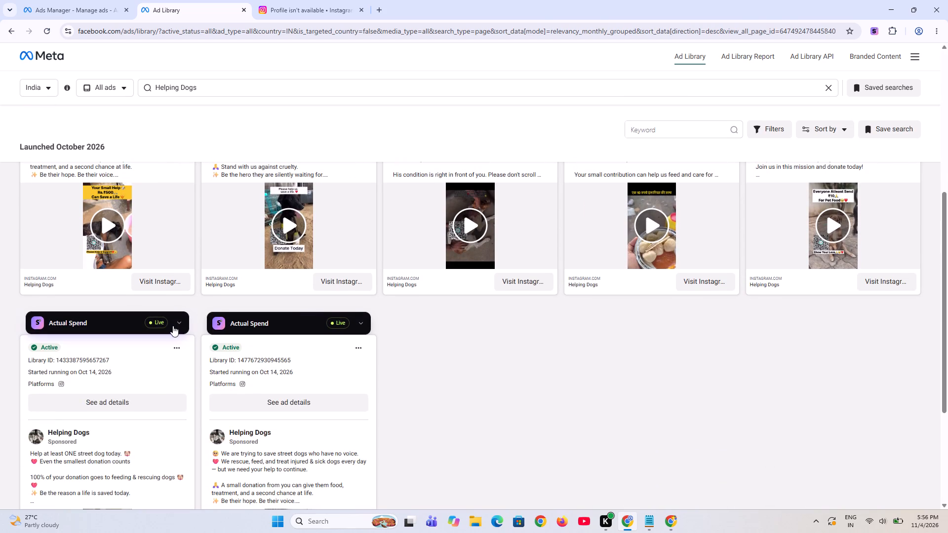
left_click(173, 326)
scroll(235, 408, "up", 5)
left_click(179, 237)
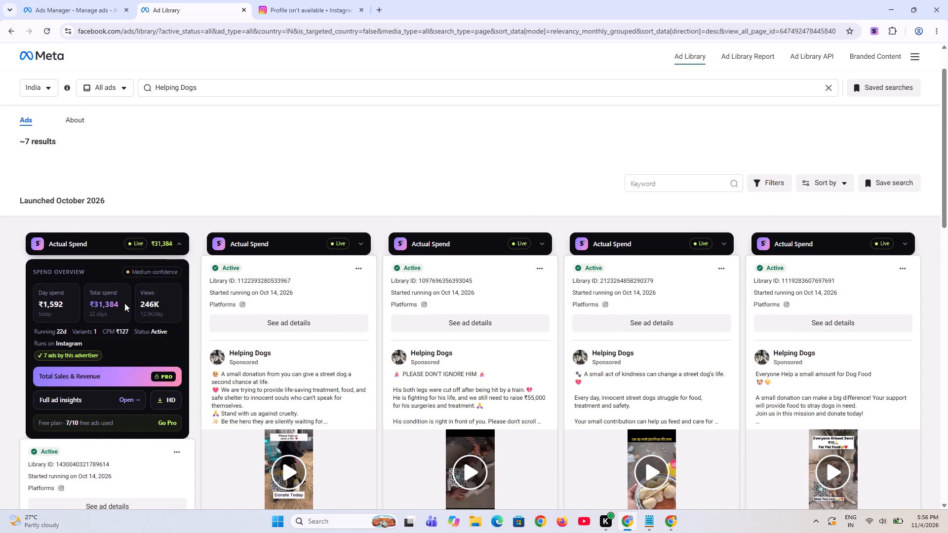
left_click(176, 242)
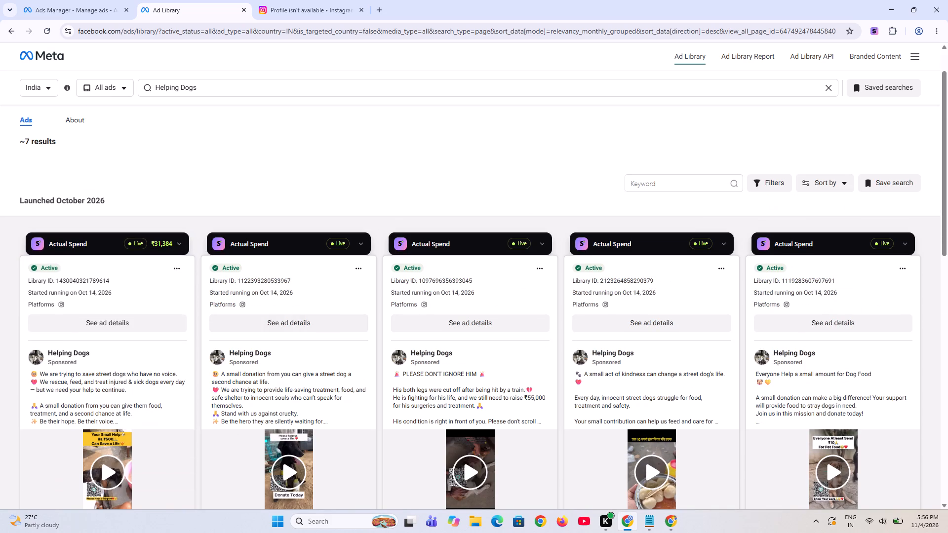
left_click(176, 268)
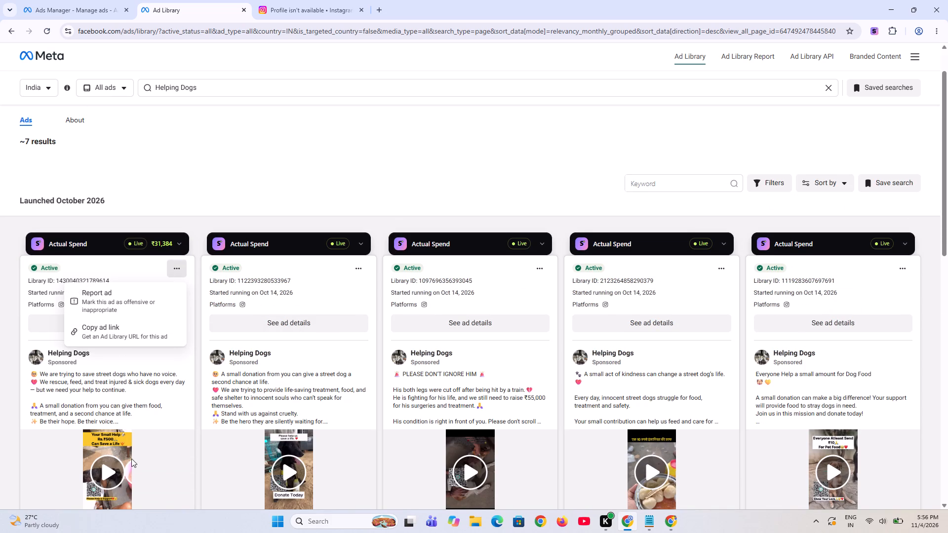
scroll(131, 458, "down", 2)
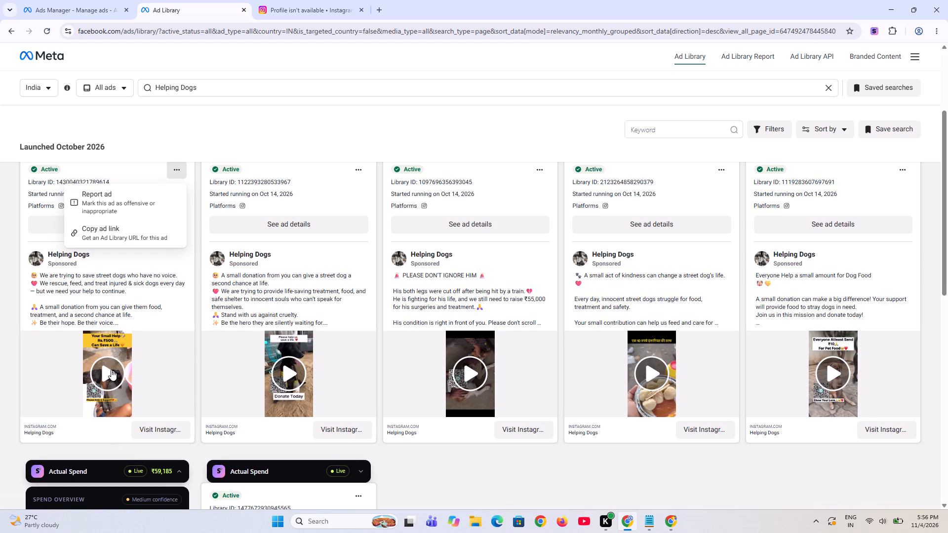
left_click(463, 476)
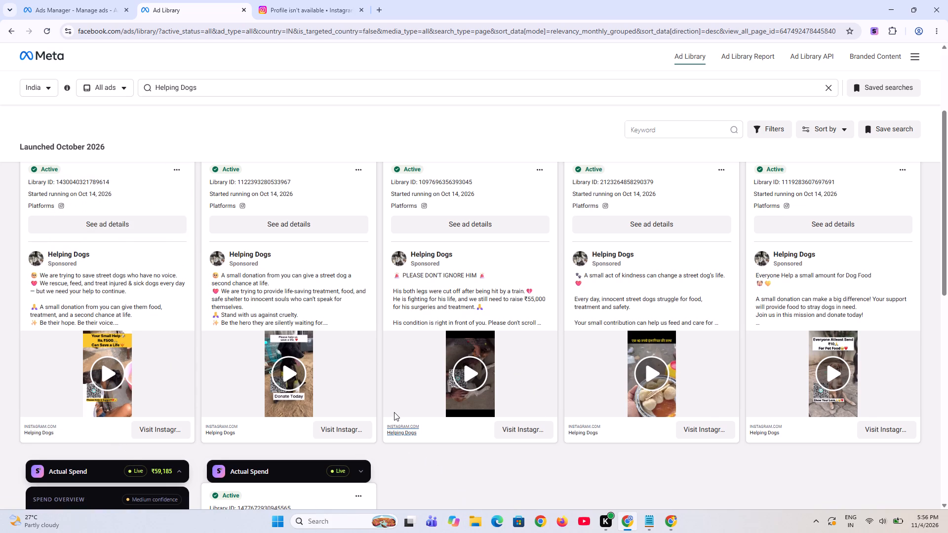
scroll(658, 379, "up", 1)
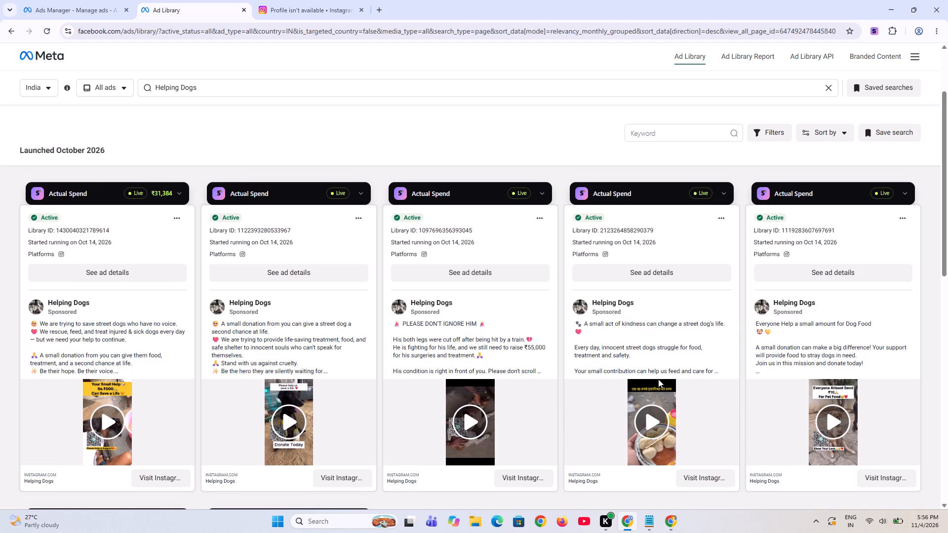
Return to the New Traffic Ad Set in Ads Manager and add the Instagram profile as a destination alongside the Facebook Page.
left_click(62, 0)
left_click(369, 212)
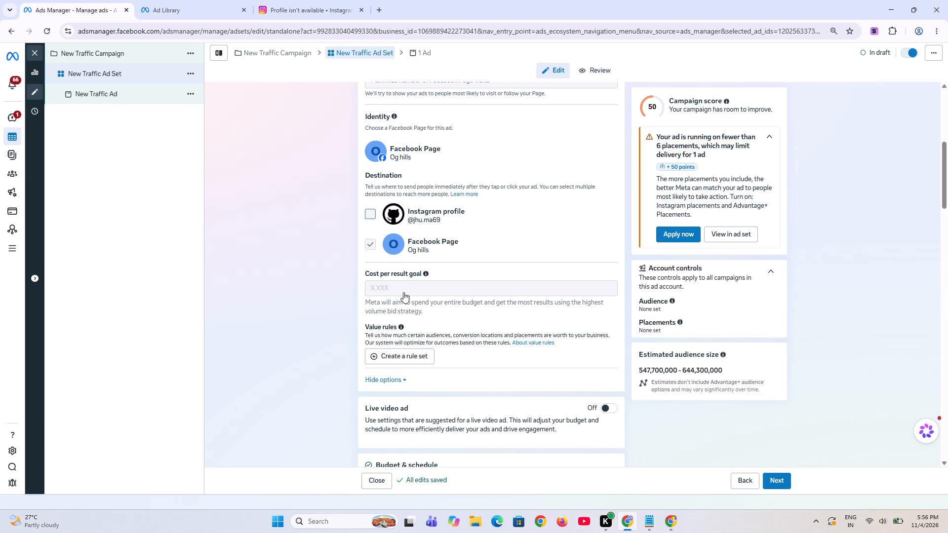
scroll(452, 303, "down", 3)
scroll(453, 312, "up", 9)
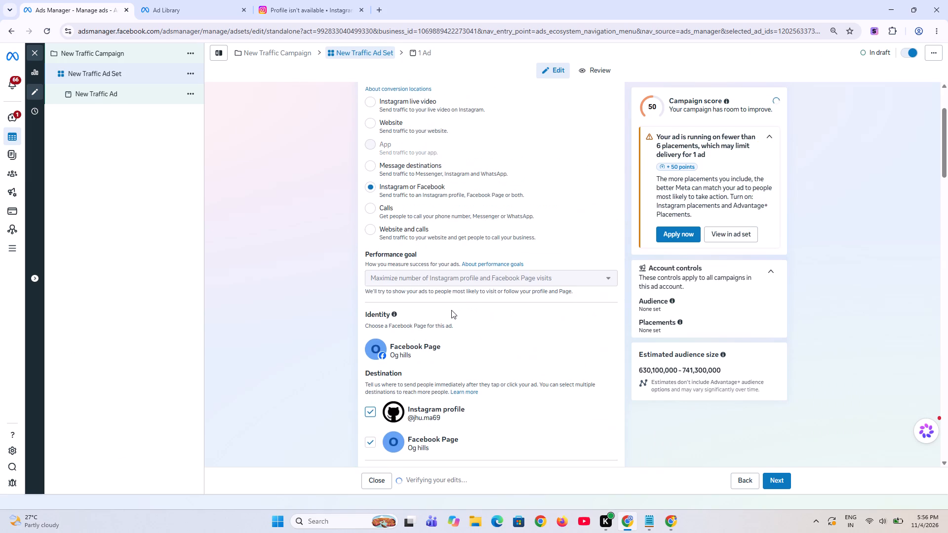
scroll(473, 327, "down", 5)
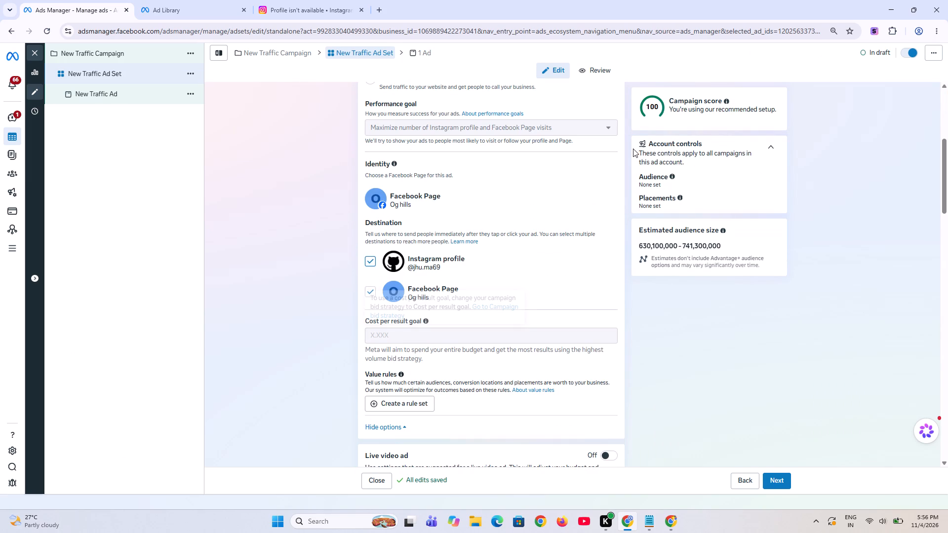
Restrict the ad account to specific placements, excluding both Audience Network placements, Facebook Marketplace and Facebook right column, and save the controls.
left_click_drag(633, 149, 735, 165)
left_click(676, 166)
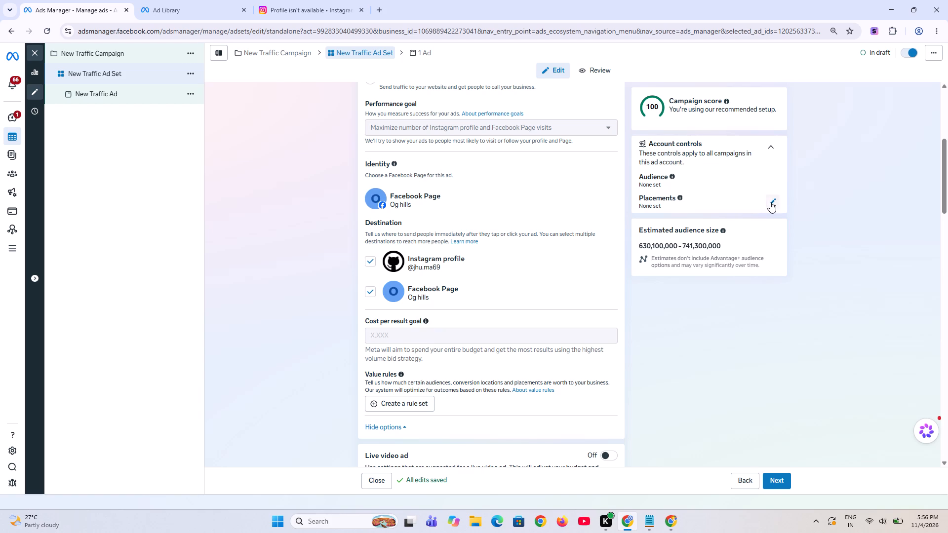
left_click(771, 202)
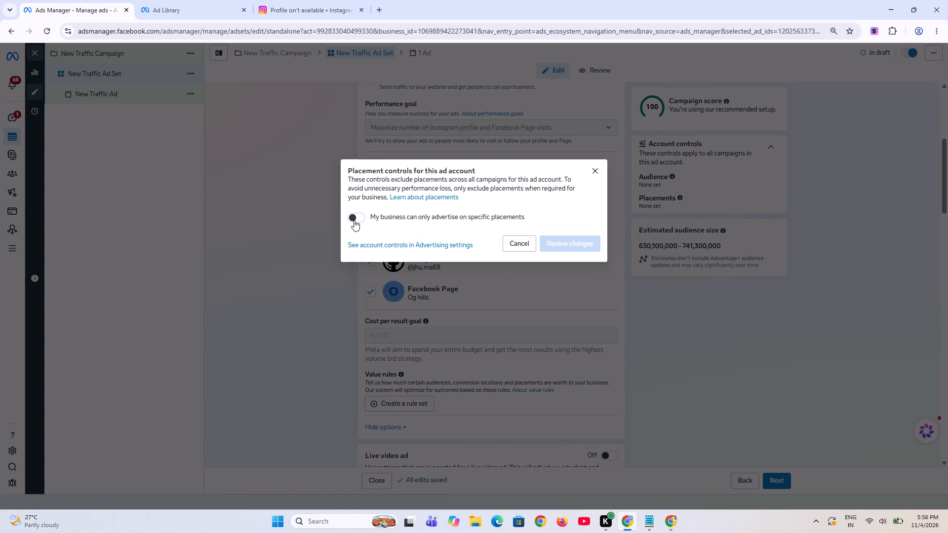
left_click(359, 219)
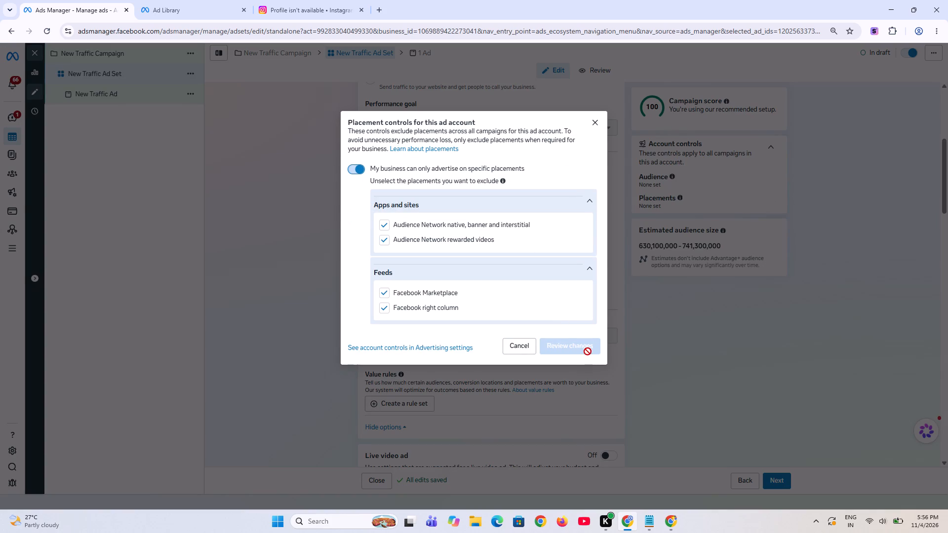
left_click(385, 306)
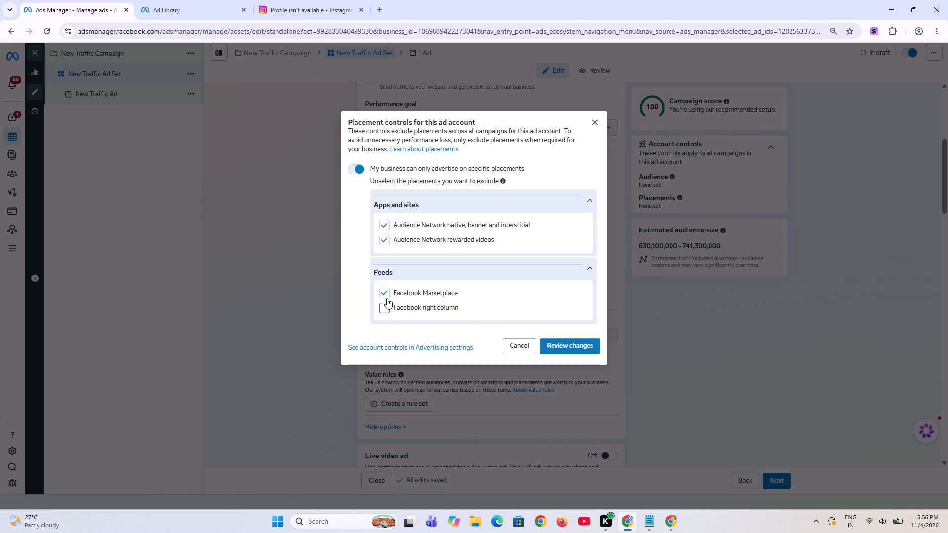
left_click(387, 289)
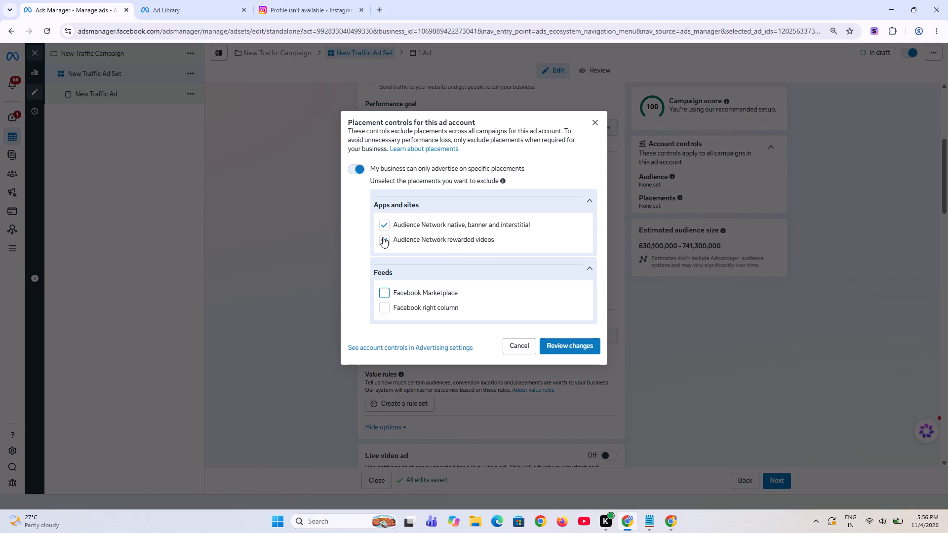
left_click(384, 237)
left_click(386, 223)
left_click(565, 343)
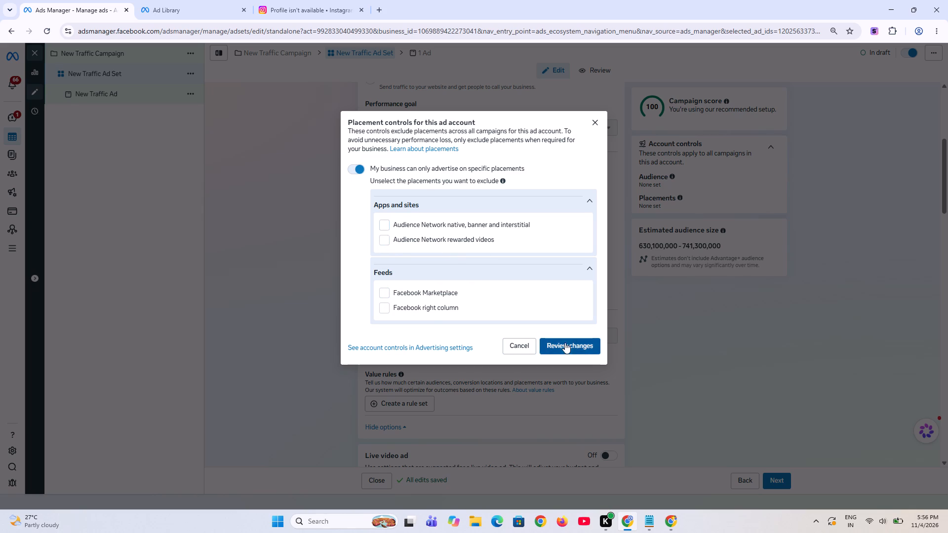
left_click(581, 281)
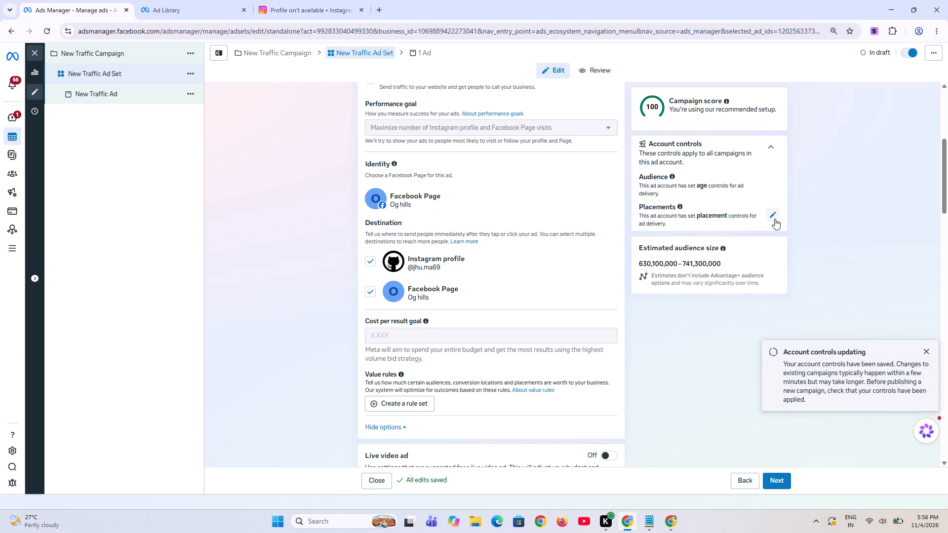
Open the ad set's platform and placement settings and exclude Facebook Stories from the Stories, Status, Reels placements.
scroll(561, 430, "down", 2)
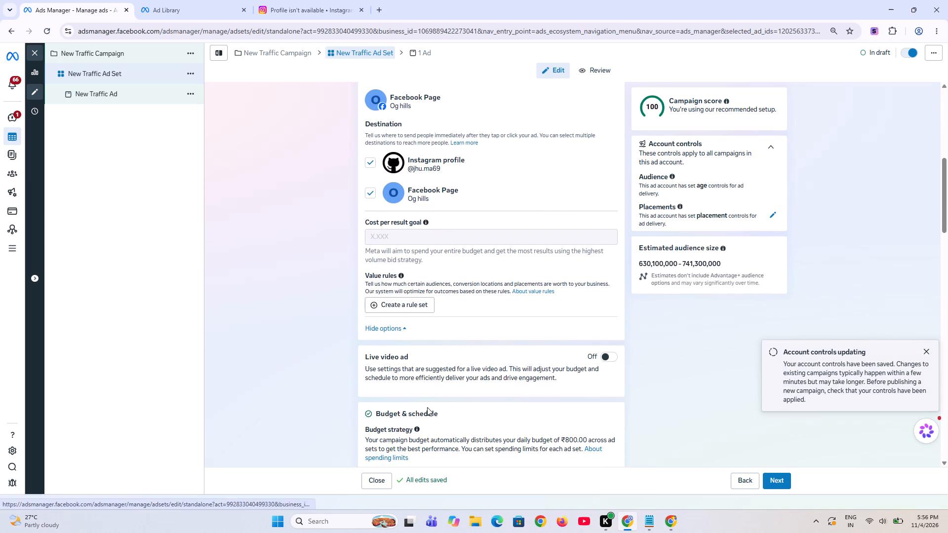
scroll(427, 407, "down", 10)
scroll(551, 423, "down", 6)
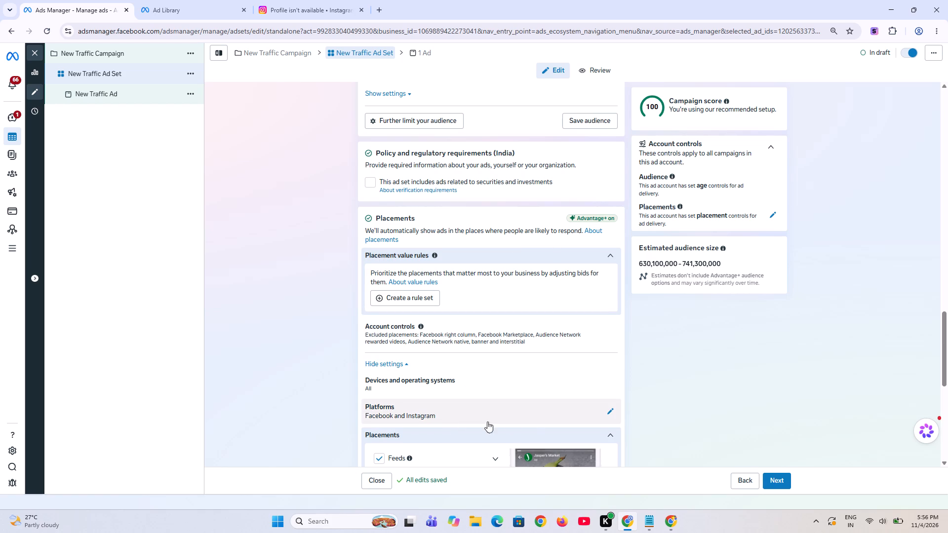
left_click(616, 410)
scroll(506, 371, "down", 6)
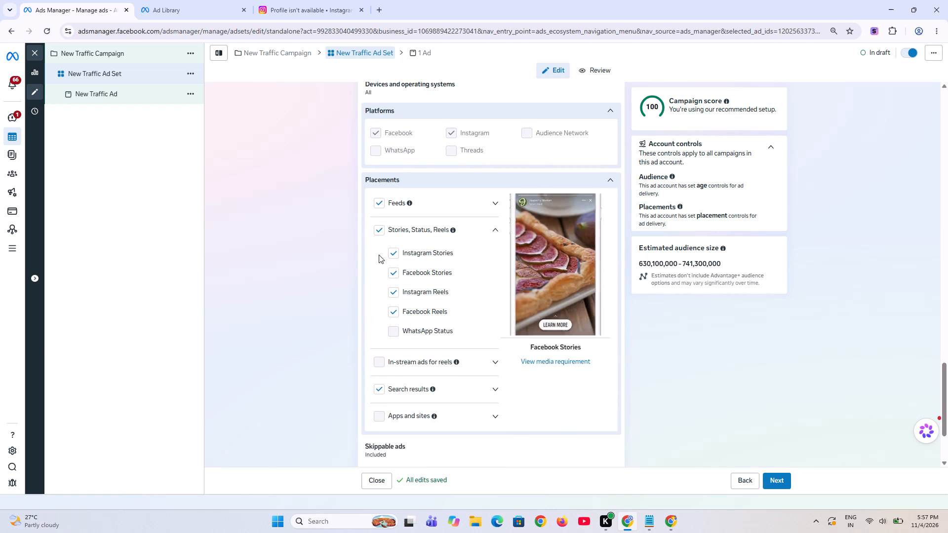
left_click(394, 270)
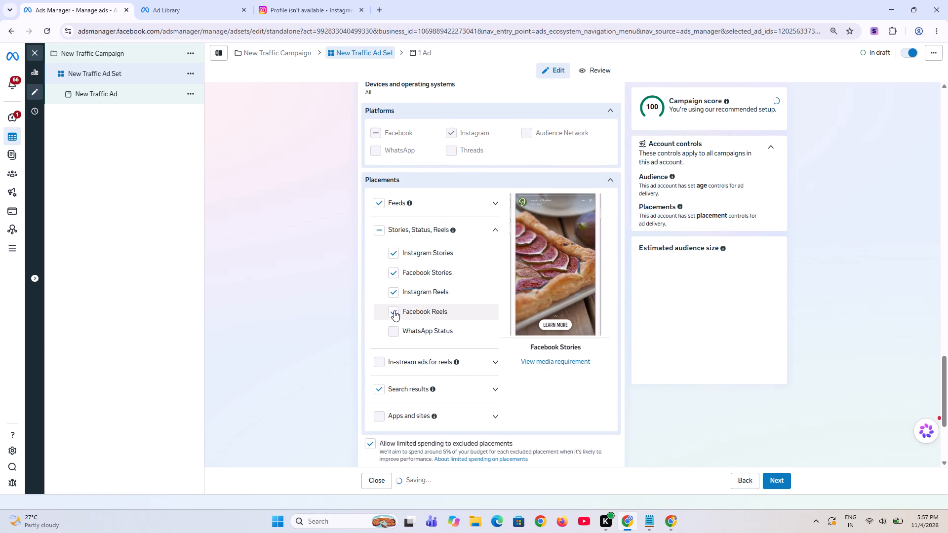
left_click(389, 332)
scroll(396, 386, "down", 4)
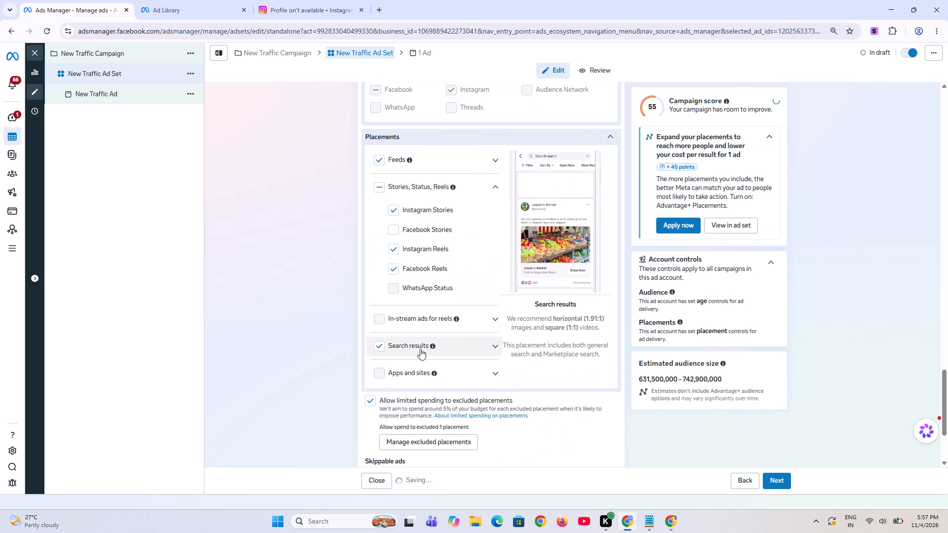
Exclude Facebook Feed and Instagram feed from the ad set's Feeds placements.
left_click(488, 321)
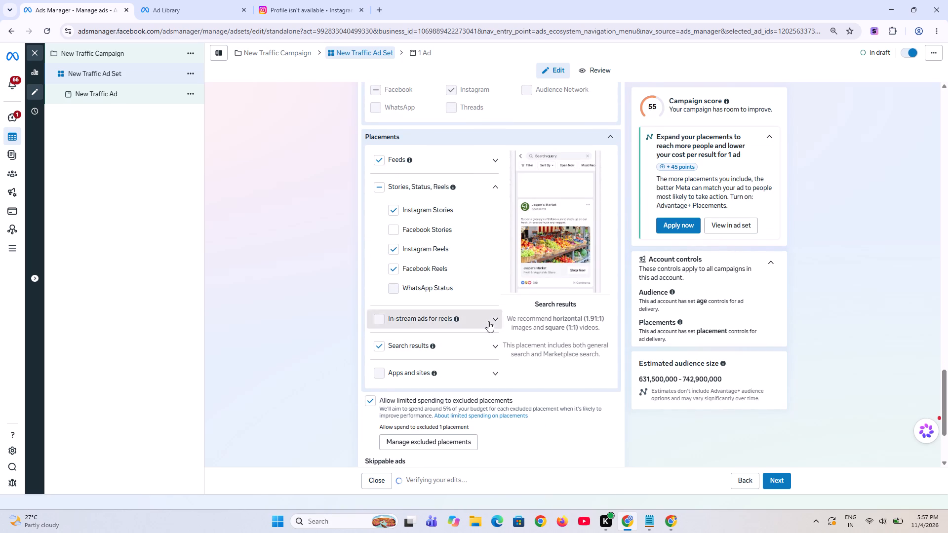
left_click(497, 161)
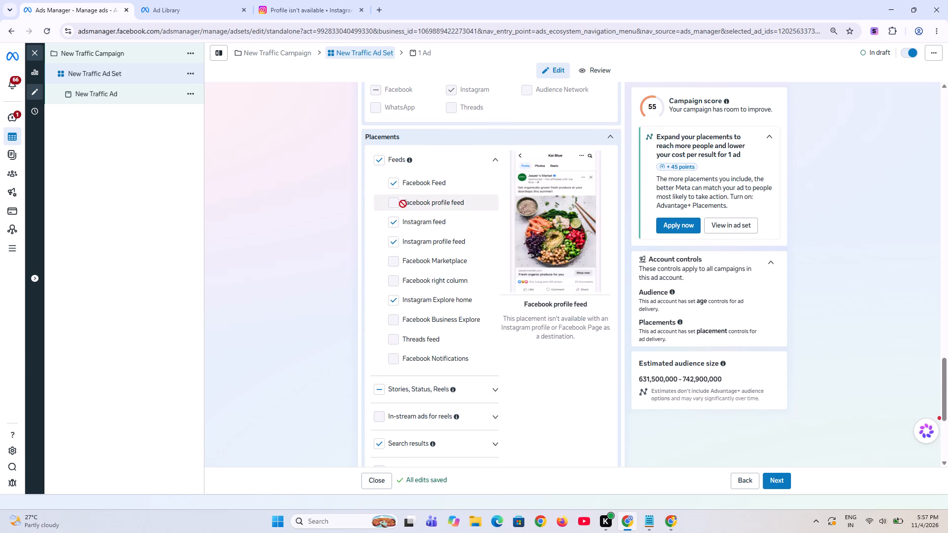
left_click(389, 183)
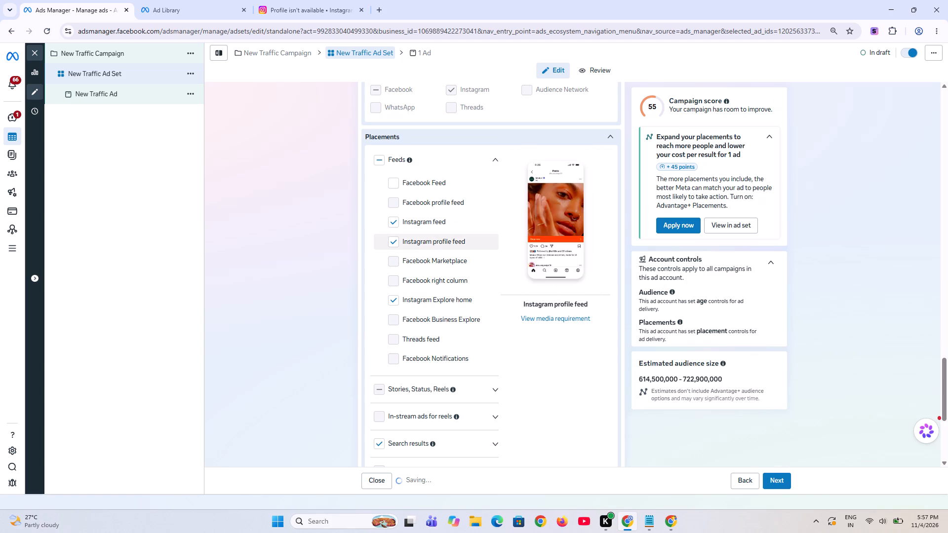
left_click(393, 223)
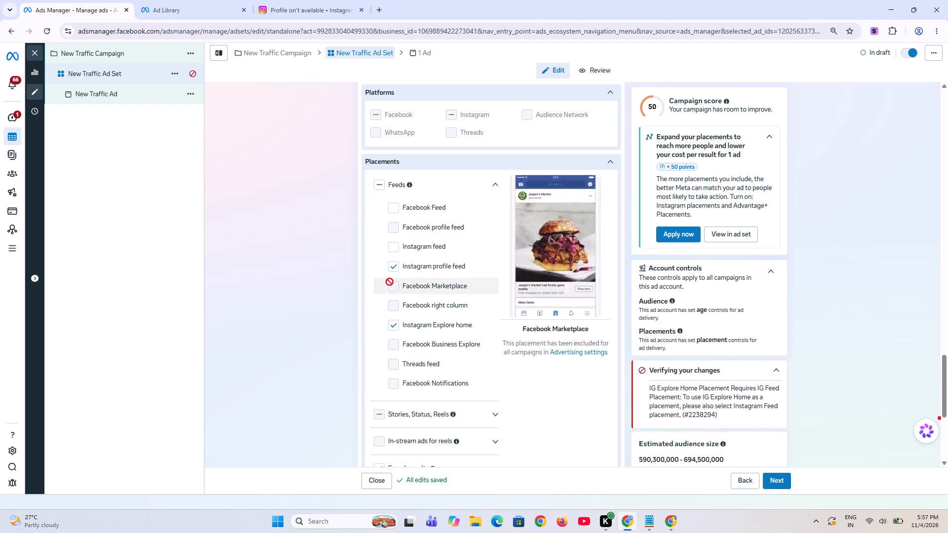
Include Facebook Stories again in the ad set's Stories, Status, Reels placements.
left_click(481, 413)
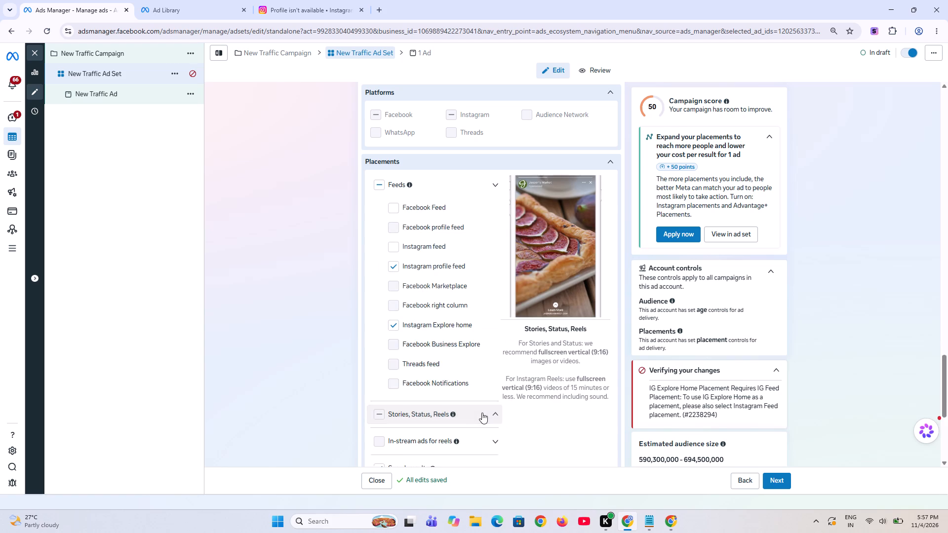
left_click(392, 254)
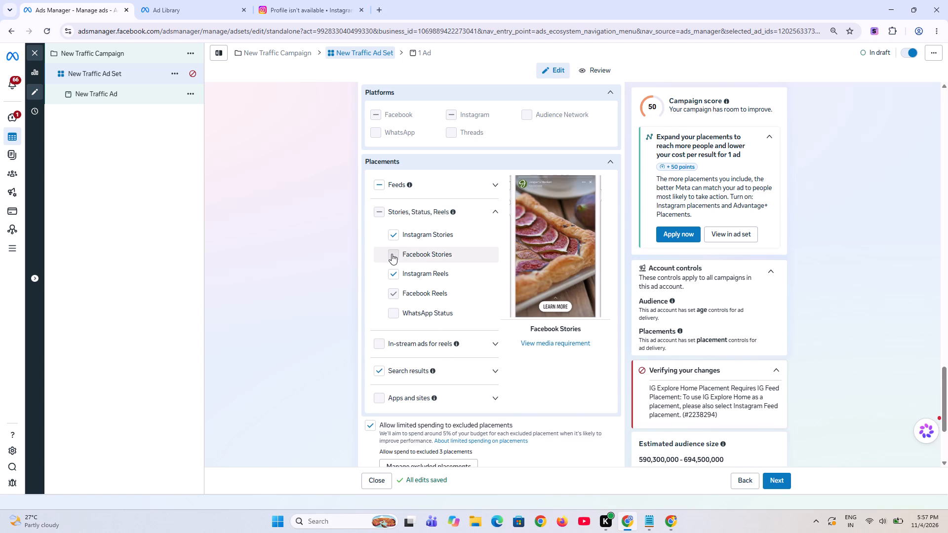
Exclude all Feeds placements and Search results from the ad set.
scroll(460, 256, "up", 3)
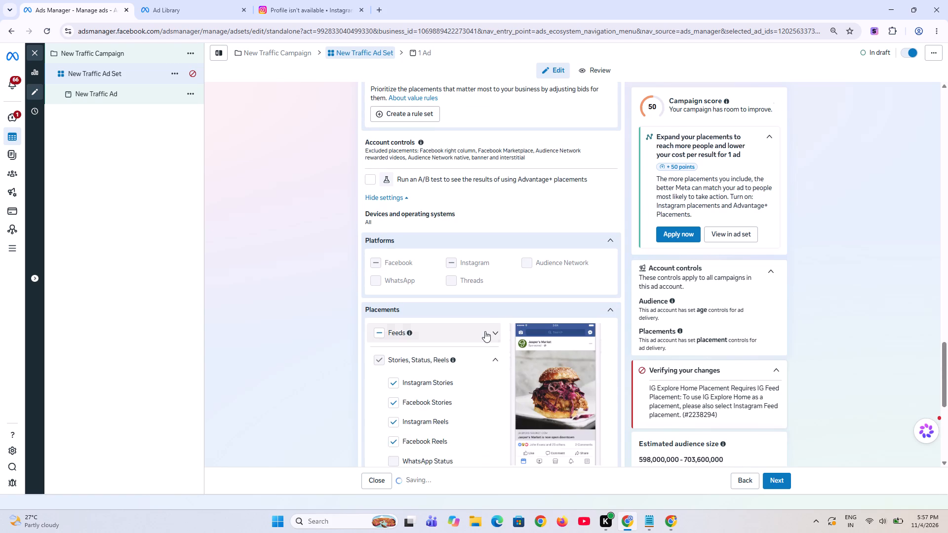
left_click(485, 331)
left_click(380, 332)
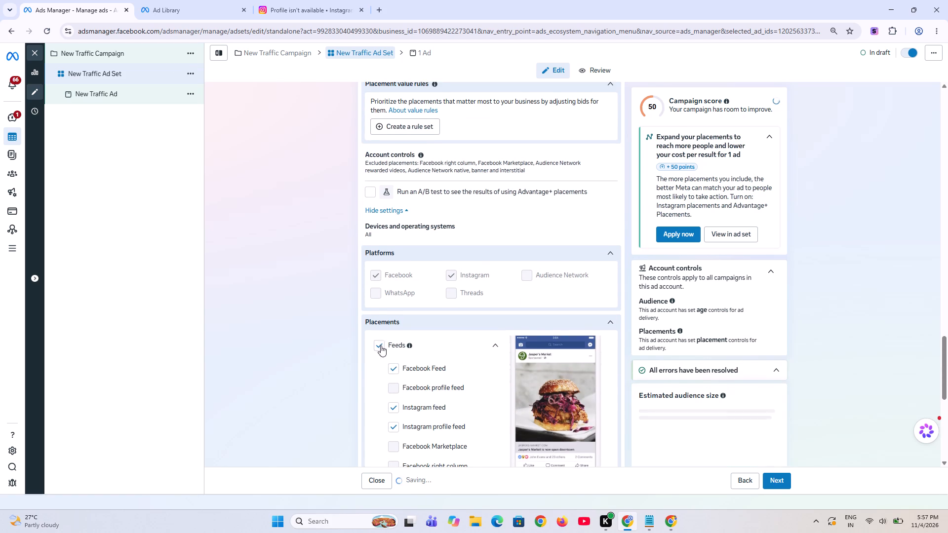
left_click(381, 345)
left_click(381, 308)
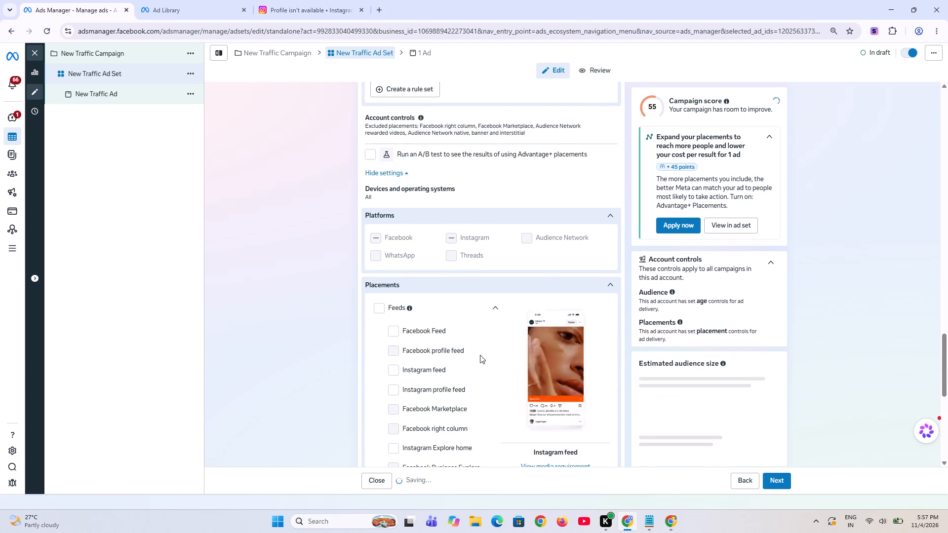
scroll(779, 428, "down", 4)
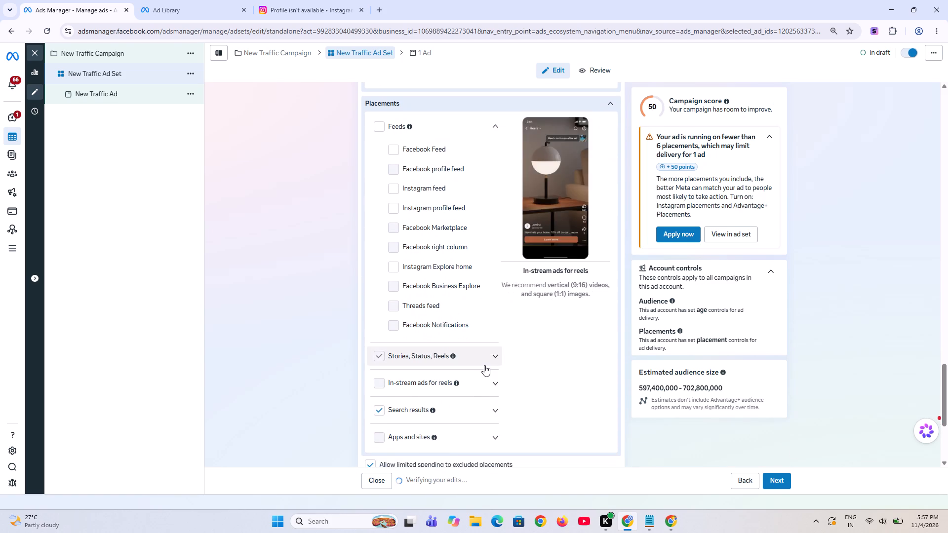
left_click(382, 411)
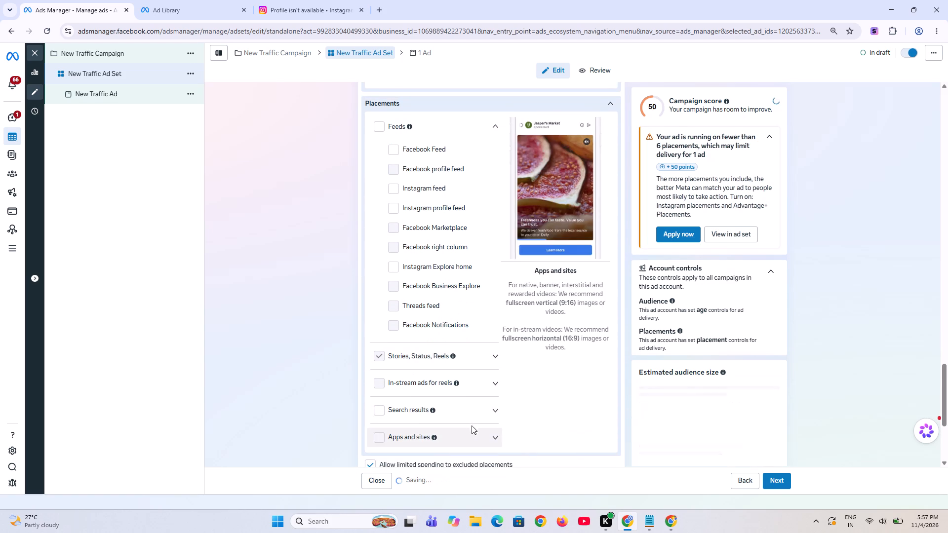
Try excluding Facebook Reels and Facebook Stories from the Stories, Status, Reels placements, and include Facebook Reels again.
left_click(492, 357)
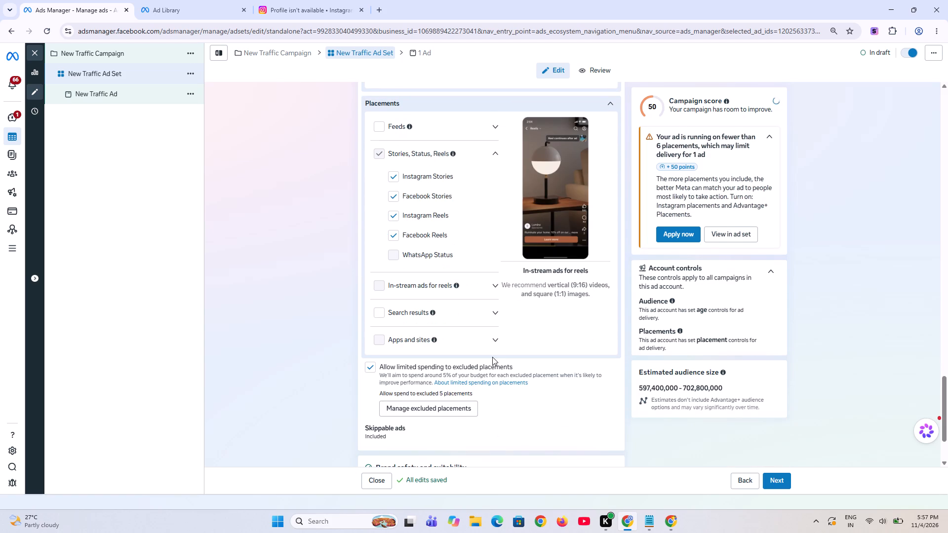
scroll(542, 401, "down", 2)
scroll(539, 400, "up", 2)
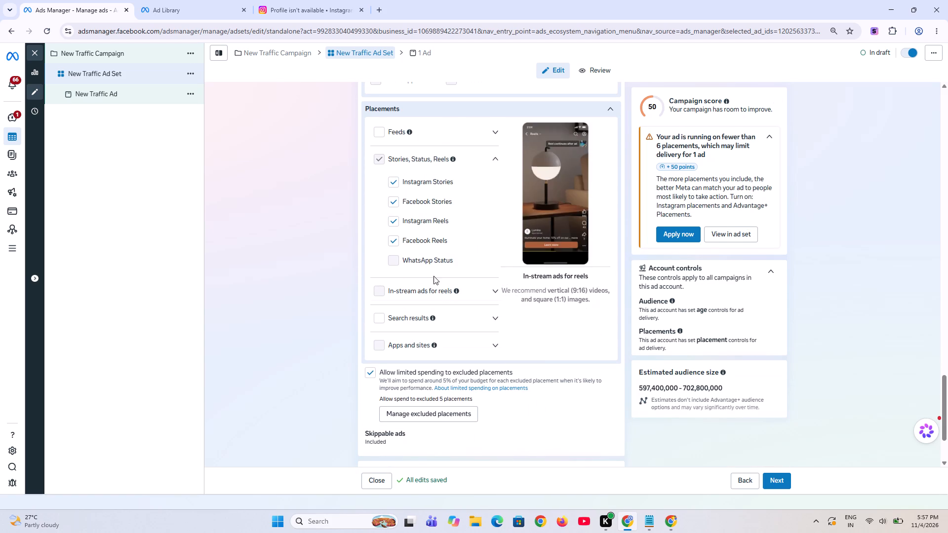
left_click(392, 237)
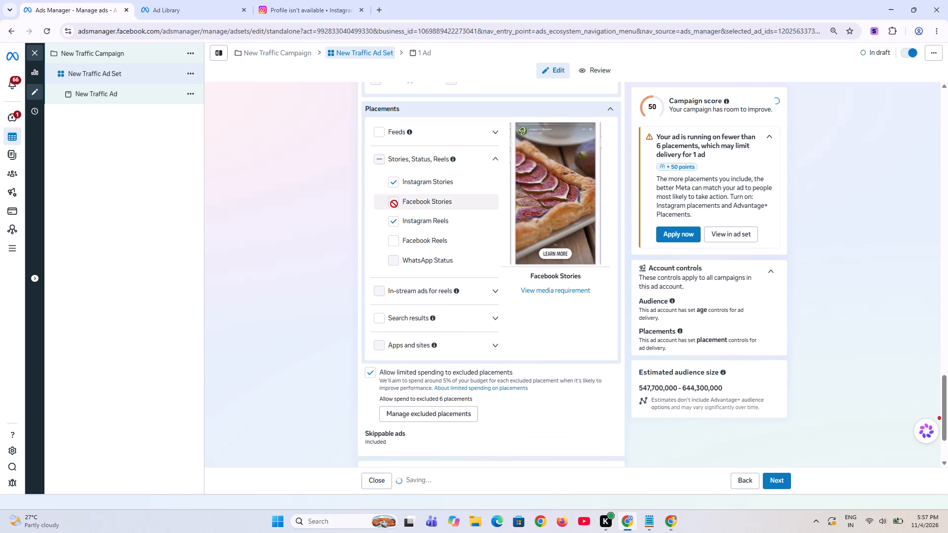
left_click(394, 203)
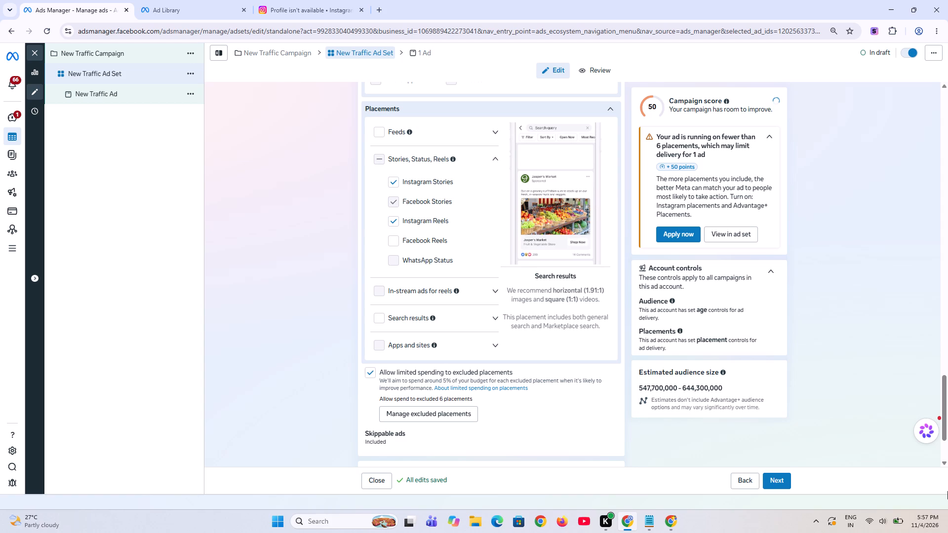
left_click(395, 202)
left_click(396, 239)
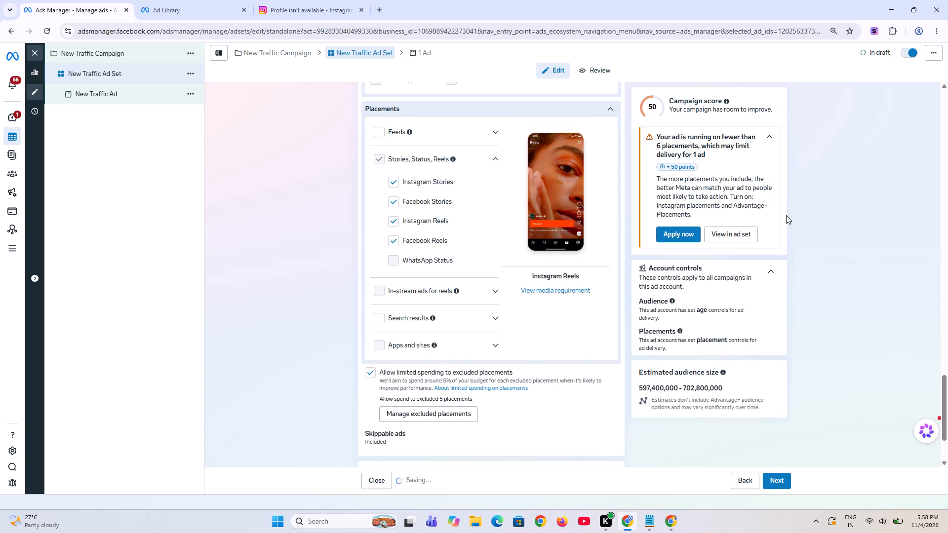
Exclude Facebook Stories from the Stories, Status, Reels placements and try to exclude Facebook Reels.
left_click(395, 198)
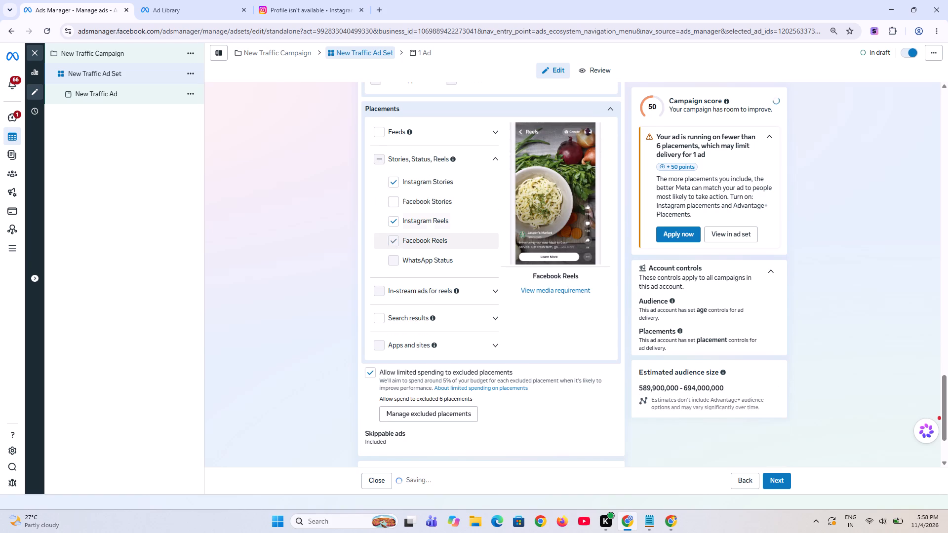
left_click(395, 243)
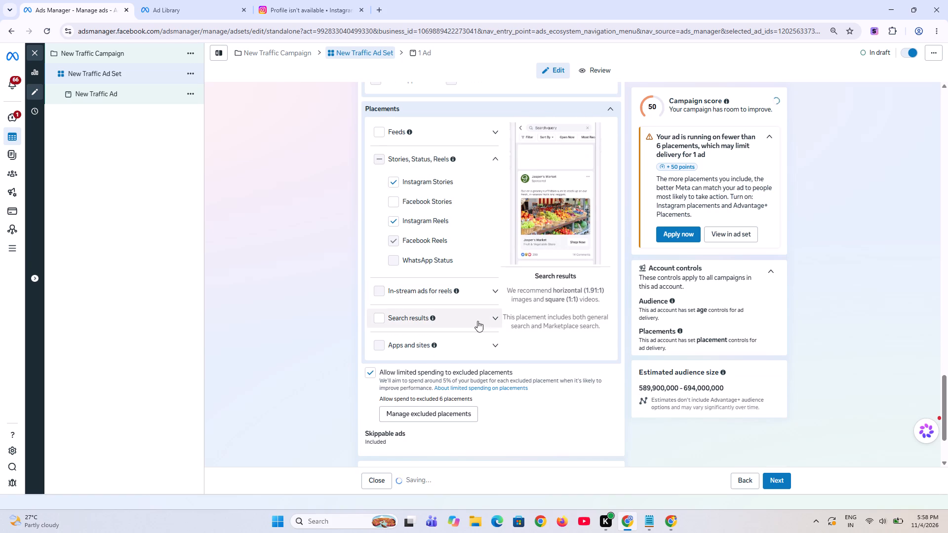
Examine the individual placements available under Search results and Apps and sites.
left_click(492, 320)
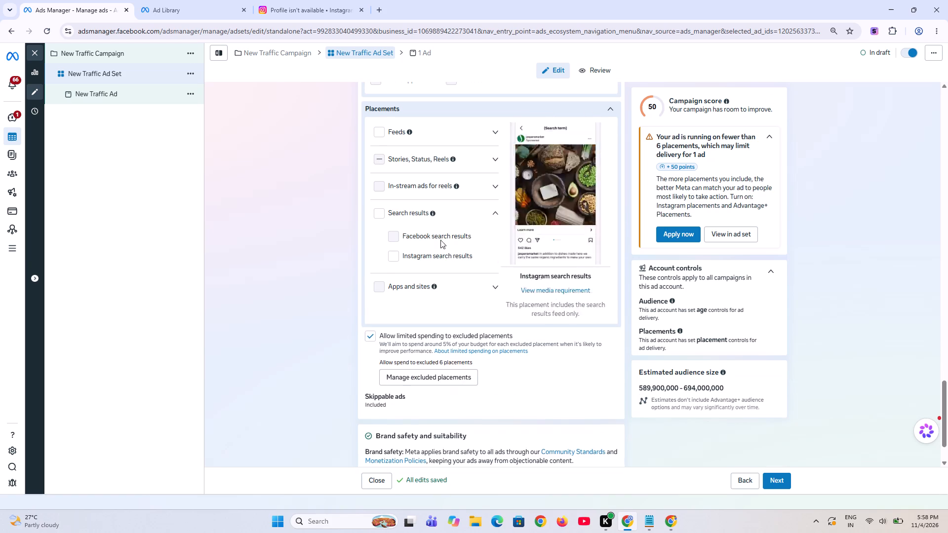
left_click(488, 285)
scroll(484, 304, "up", 3)
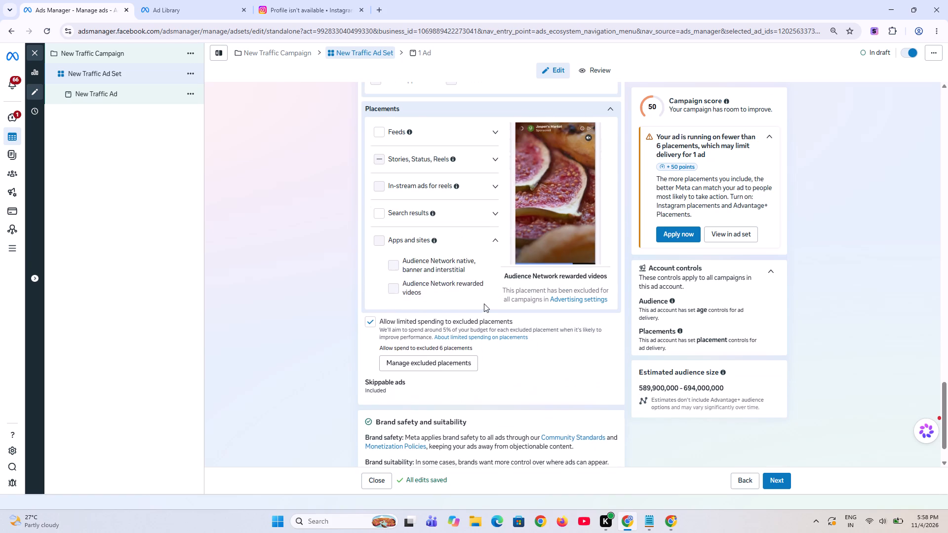
scroll(484, 304, "up", 2)
scroll(507, 377, "down", 4)
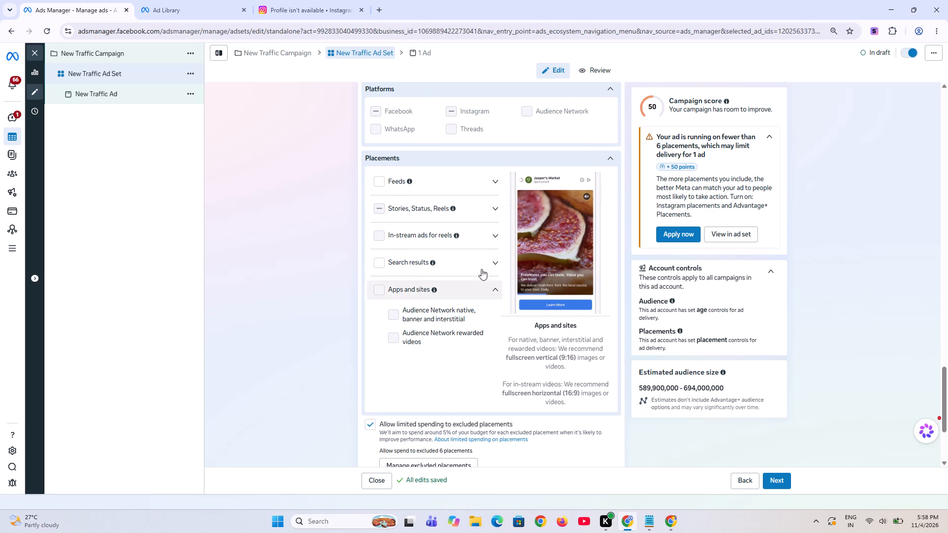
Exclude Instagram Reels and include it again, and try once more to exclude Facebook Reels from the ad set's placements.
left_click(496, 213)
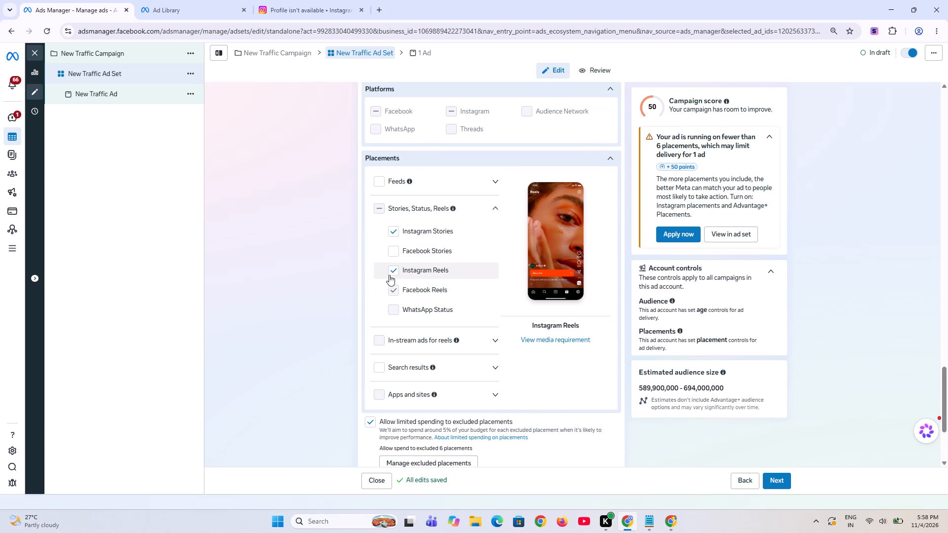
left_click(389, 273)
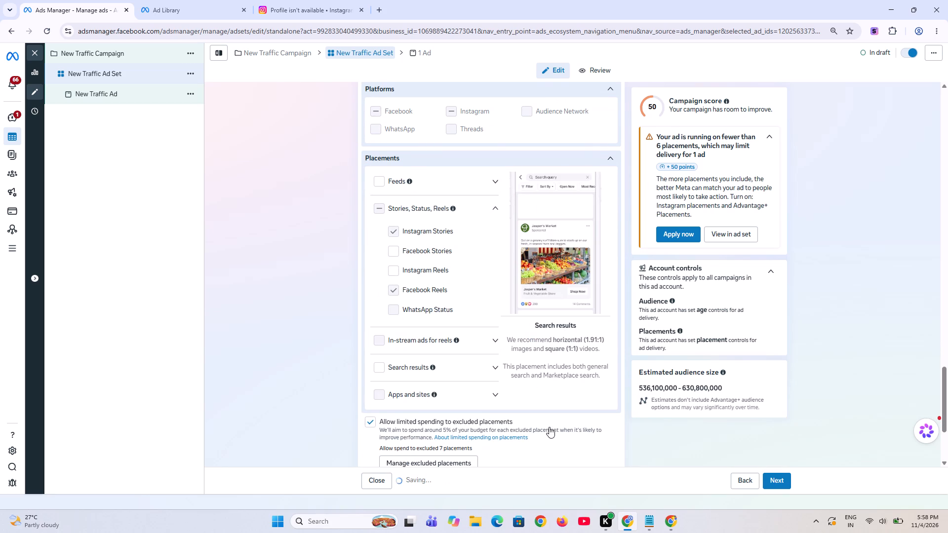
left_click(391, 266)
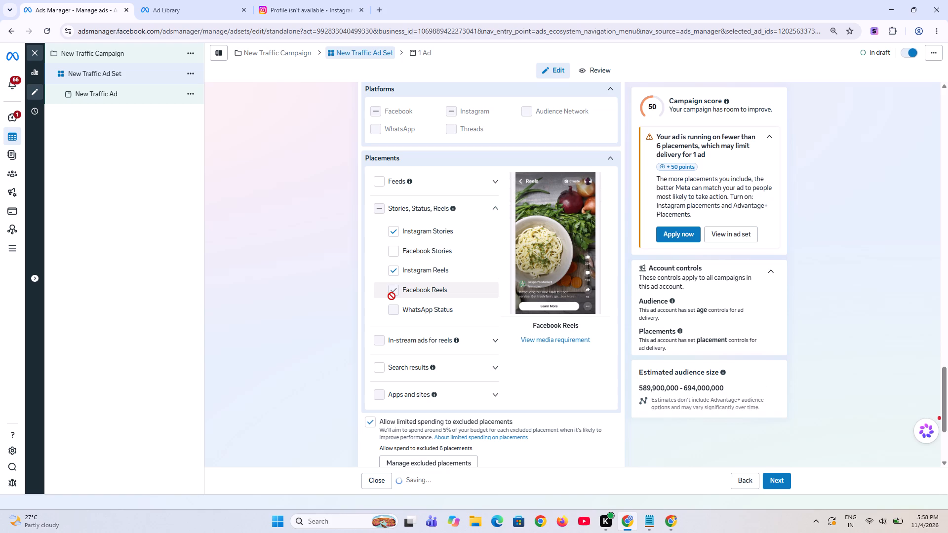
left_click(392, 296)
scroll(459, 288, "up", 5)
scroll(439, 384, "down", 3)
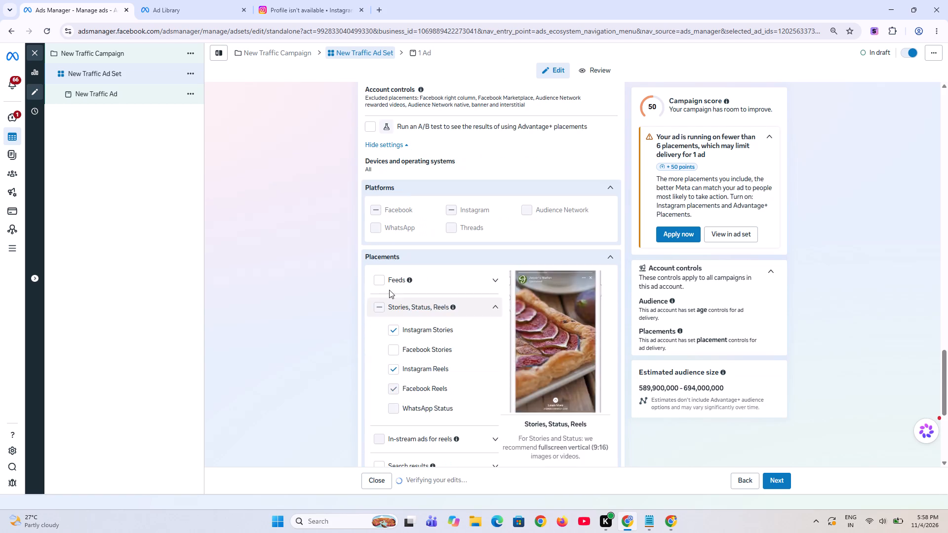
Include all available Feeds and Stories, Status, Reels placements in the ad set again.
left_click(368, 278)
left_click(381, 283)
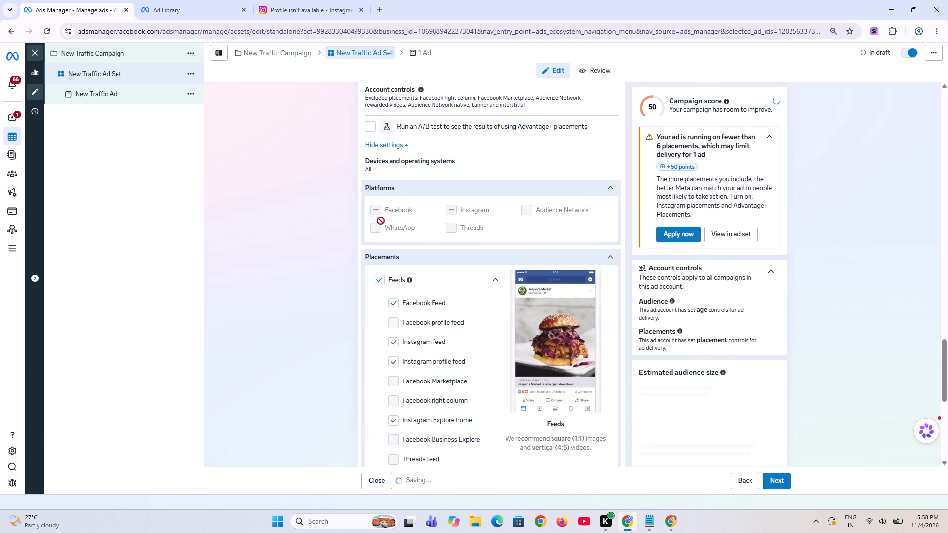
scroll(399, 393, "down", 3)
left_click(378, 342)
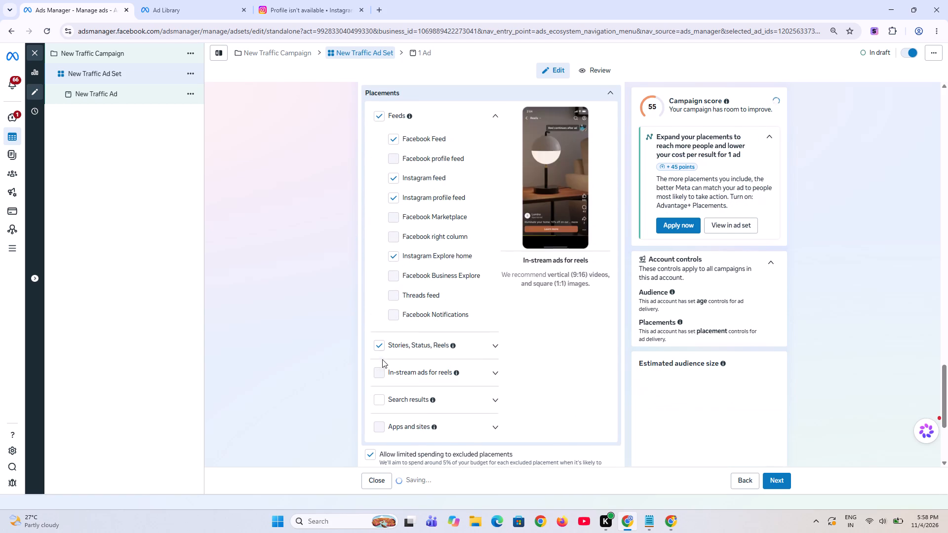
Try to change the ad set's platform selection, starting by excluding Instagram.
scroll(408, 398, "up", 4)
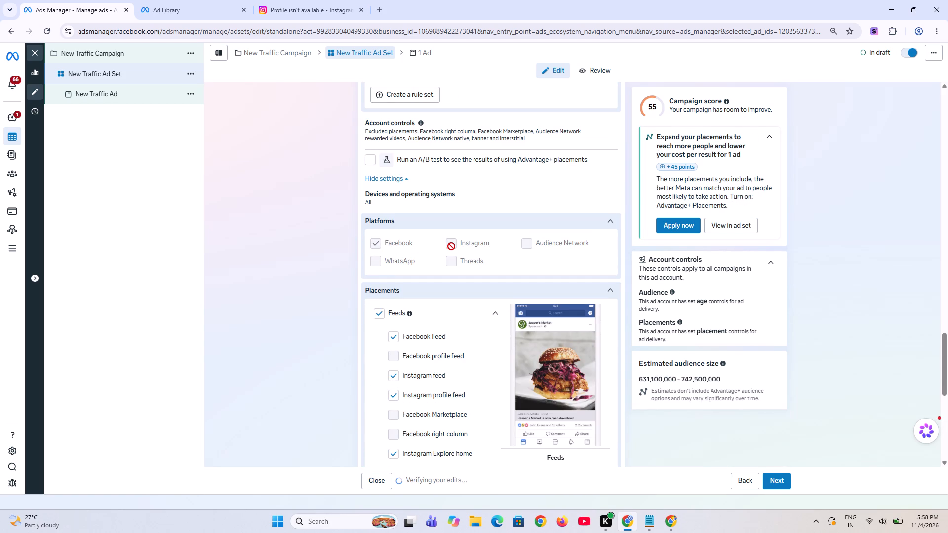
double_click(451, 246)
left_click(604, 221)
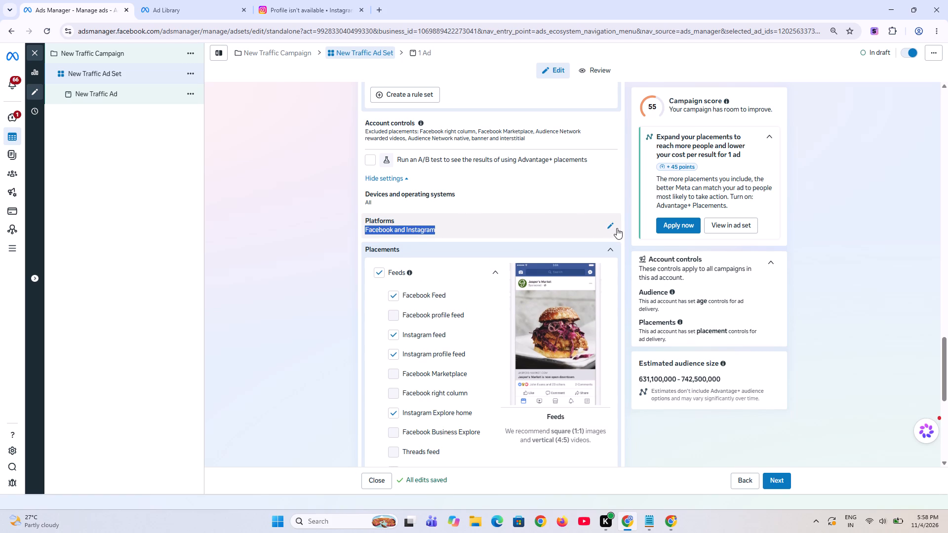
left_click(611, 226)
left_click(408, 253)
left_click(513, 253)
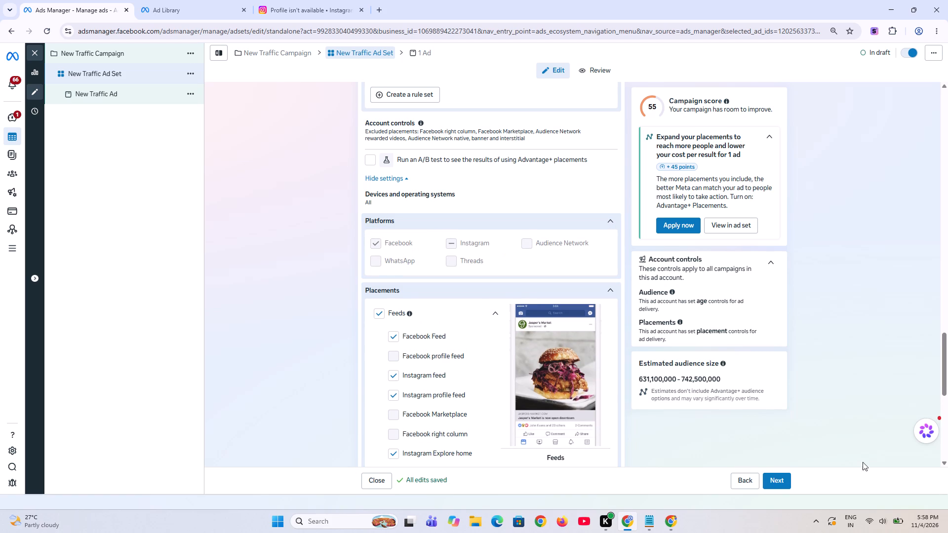
Examine the Placements section's Advantage+ status, recommendation and additional settings.
scroll(502, 301, "up", 3)
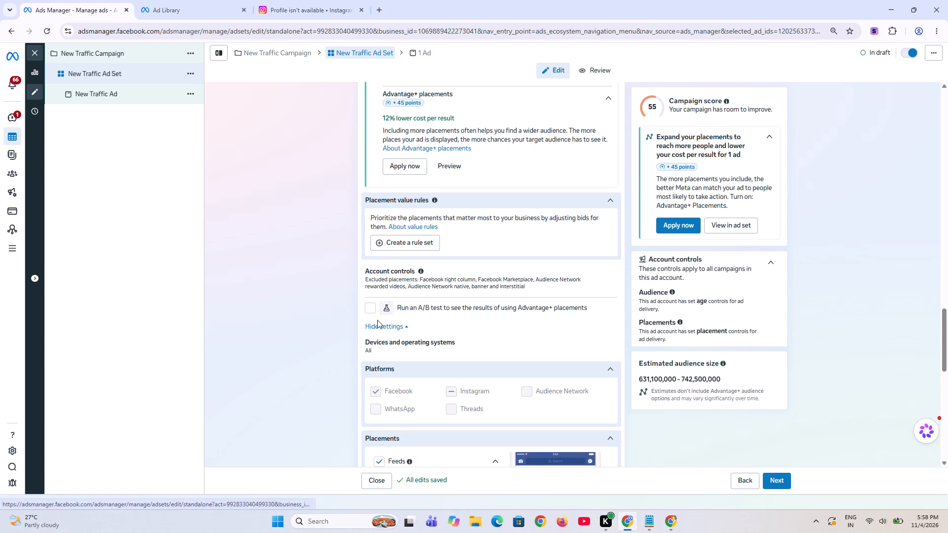
left_click(380, 328)
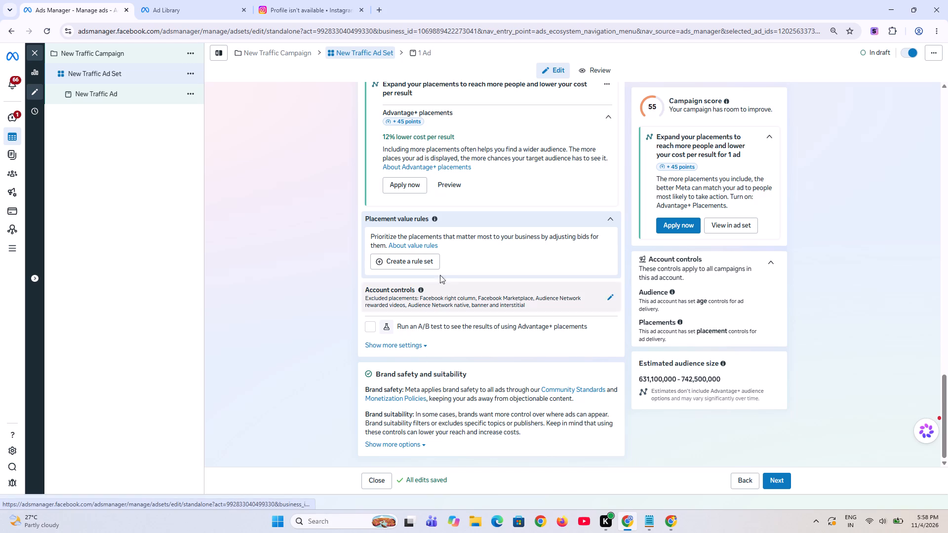
scroll(417, 265, "up", 2)
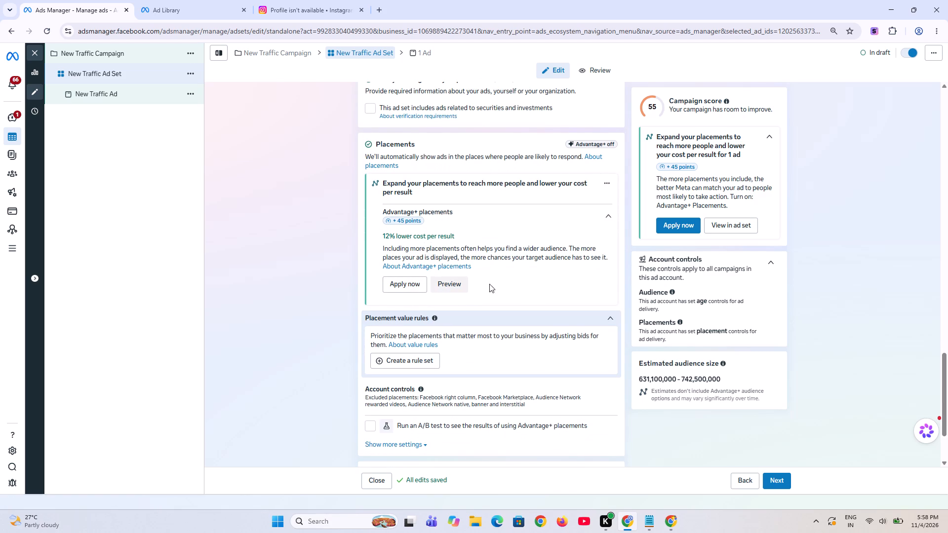
left_click(607, 217)
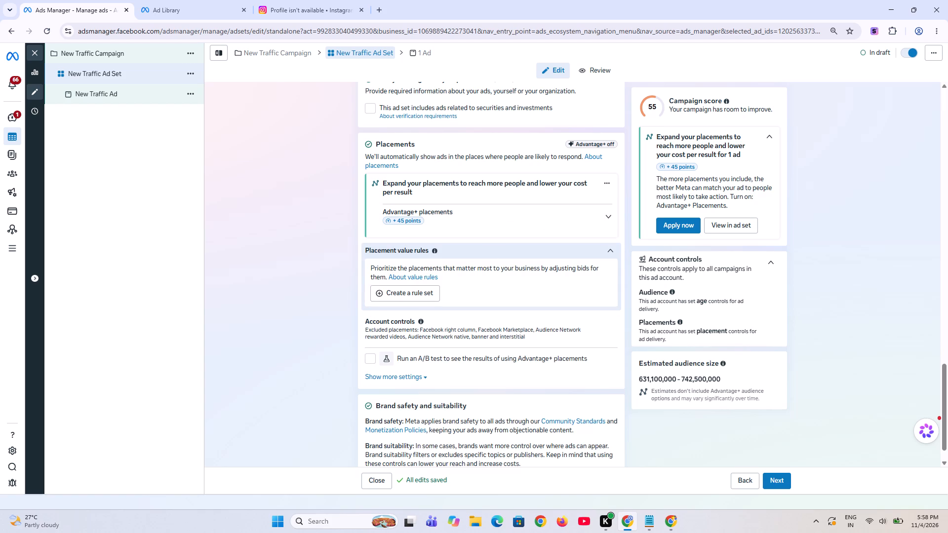
left_click_drag(569, 146, 623, 146)
scroll(555, 261, "down", 1)
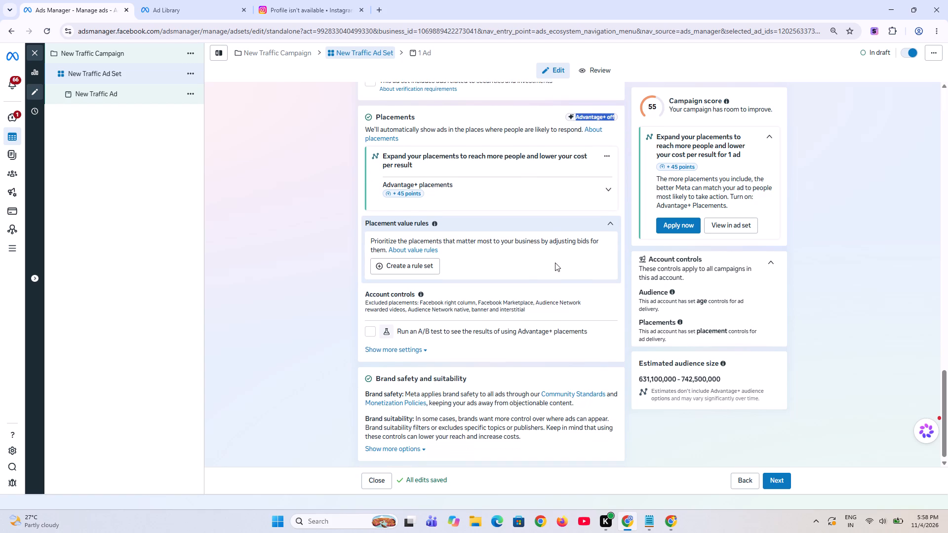
left_click(411, 348)
scroll(417, 400, "down", 1)
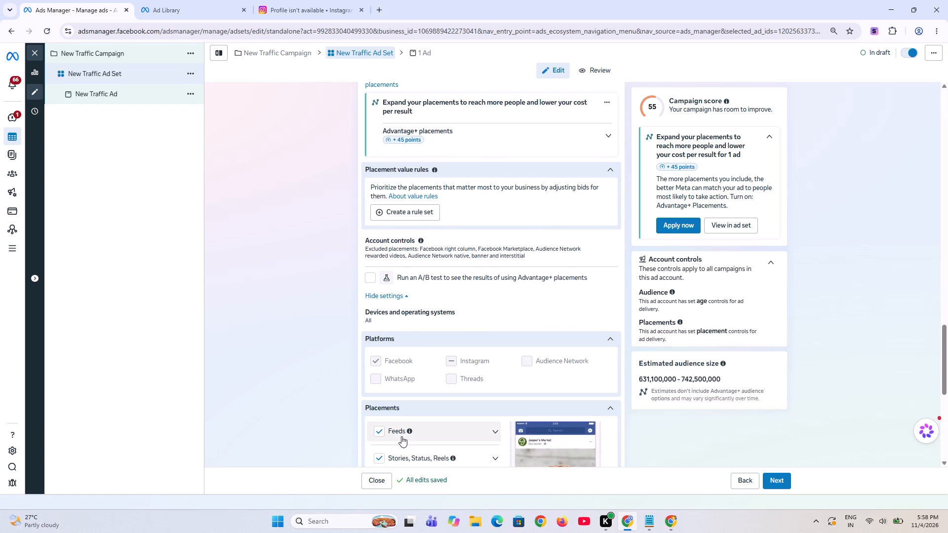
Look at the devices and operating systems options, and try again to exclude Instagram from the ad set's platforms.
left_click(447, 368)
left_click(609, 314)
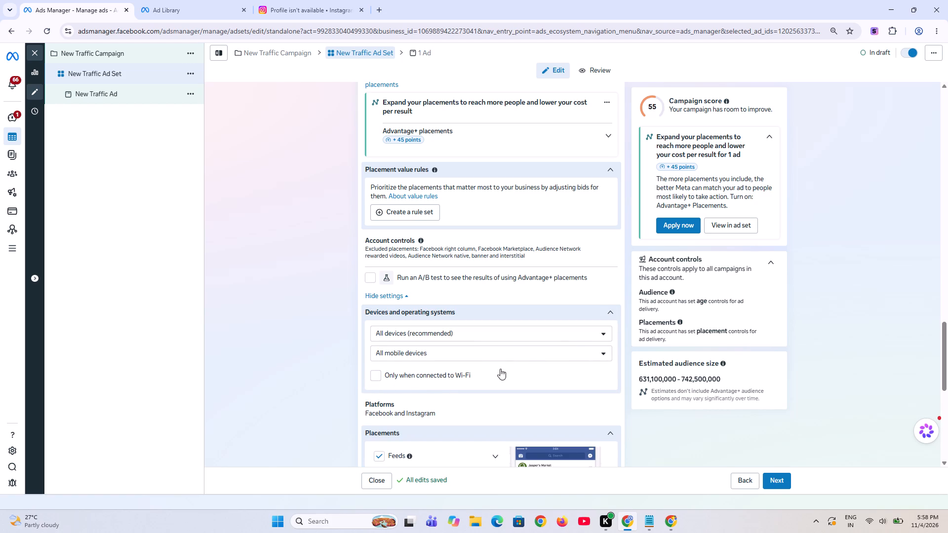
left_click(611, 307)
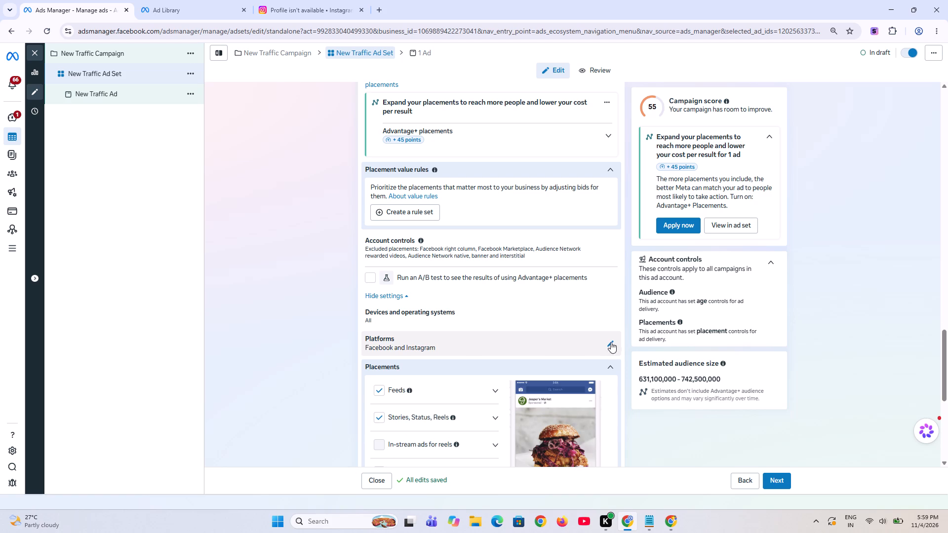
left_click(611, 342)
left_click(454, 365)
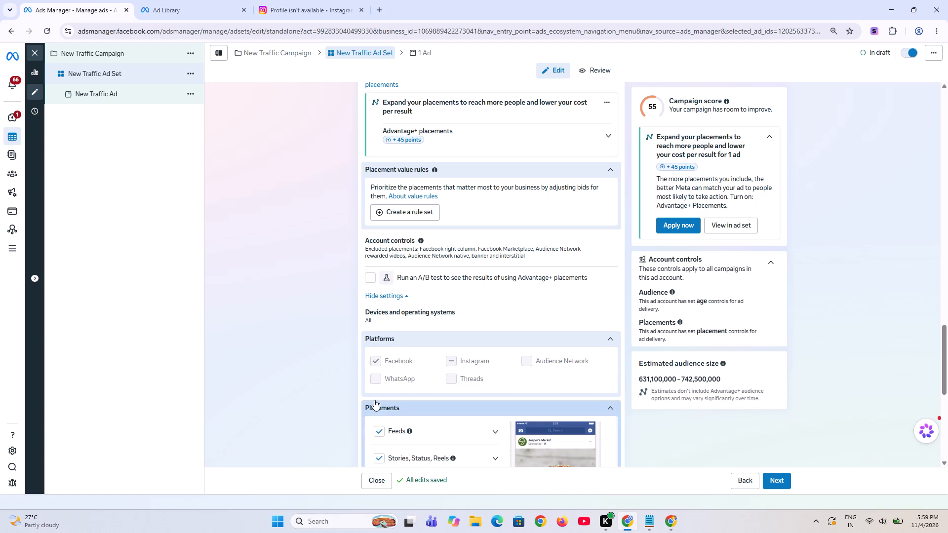
Remove the Facebook Page from the ad set's destinations, leaving only the Instagram profile selected.
scroll(518, 383, "up", 10)
scroll(518, 338, "down", 1)
scroll(518, 338, "up", 3)
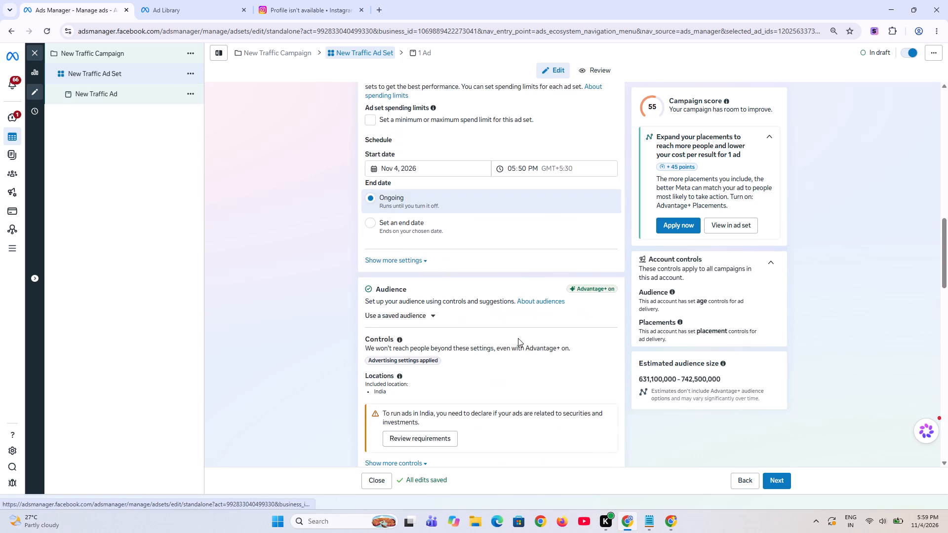
scroll(518, 339, "up", 12)
scroll(387, 435, "down", 1)
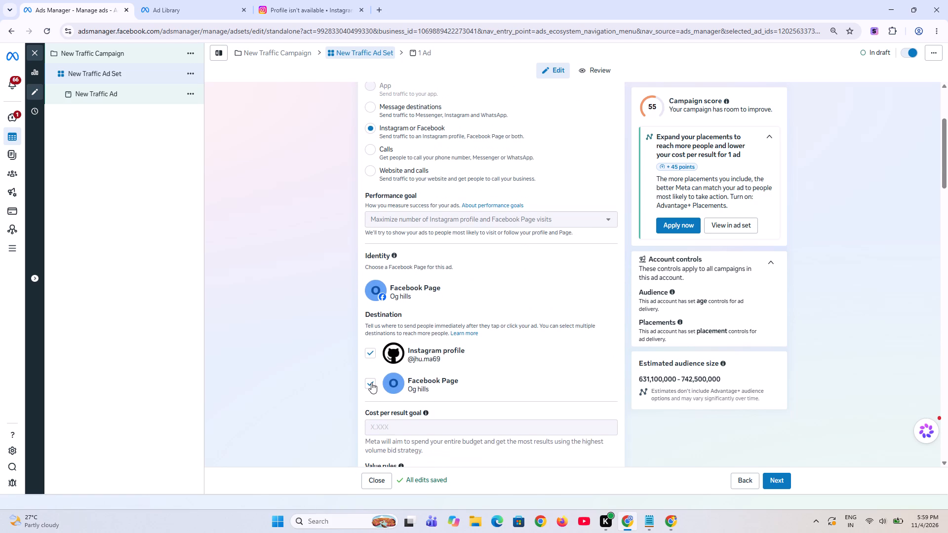
left_click(372, 382)
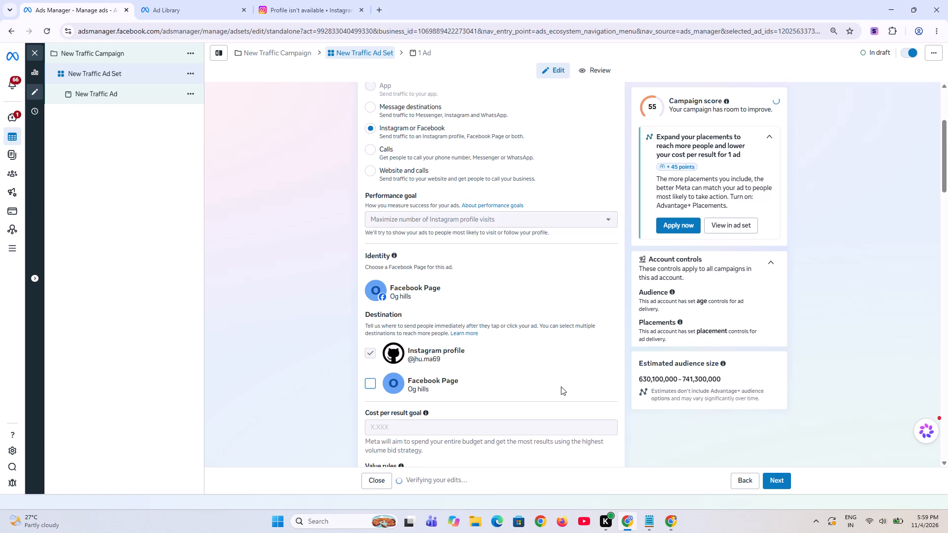
Exclude Facebook from the ad set's placement platforms.
scroll(561, 386, "down", 16)
scroll(561, 386, "down", 16)
scroll(561, 386, "up", 5)
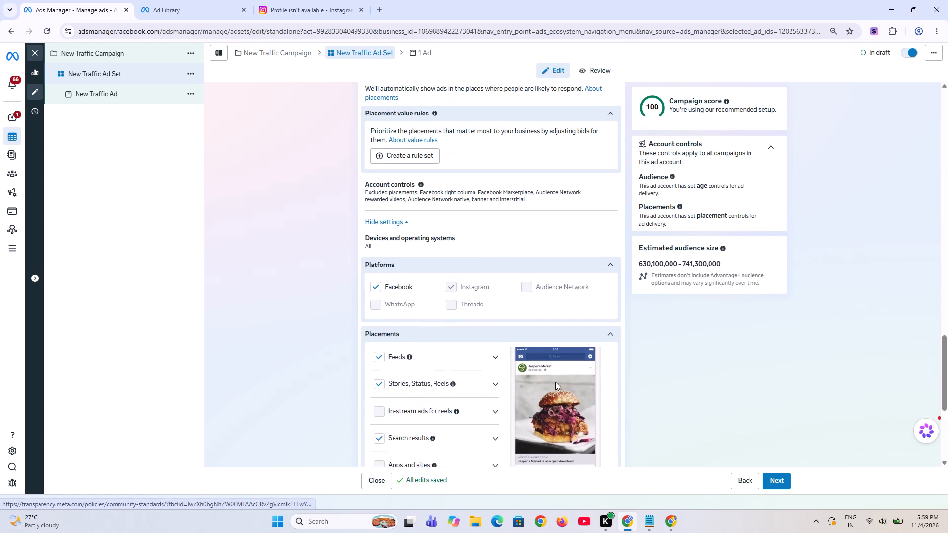
left_click(374, 319)
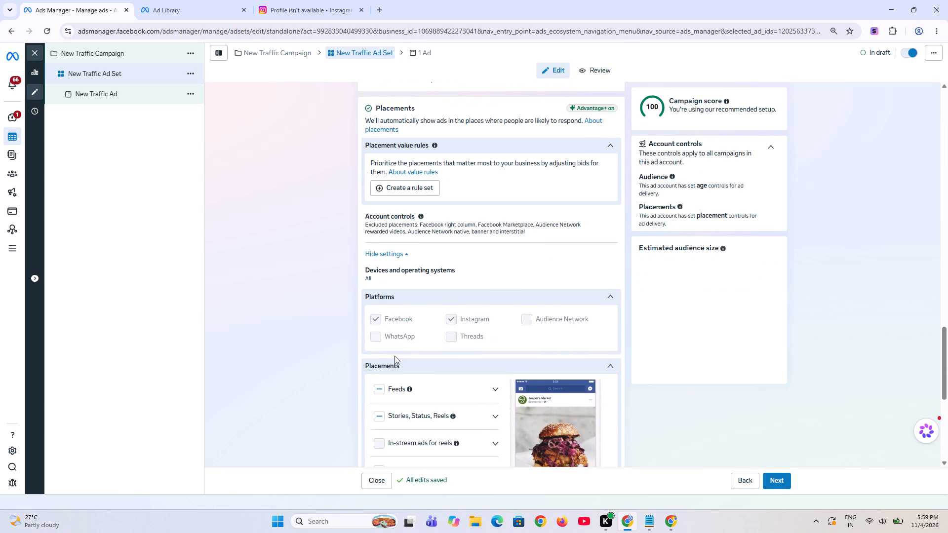
Exclude Instagram feed, Instagram profile feed and Instagram Explore home from the Feeds placements.
scroll(511, 425, "down", 2)
left_click(497, 305)
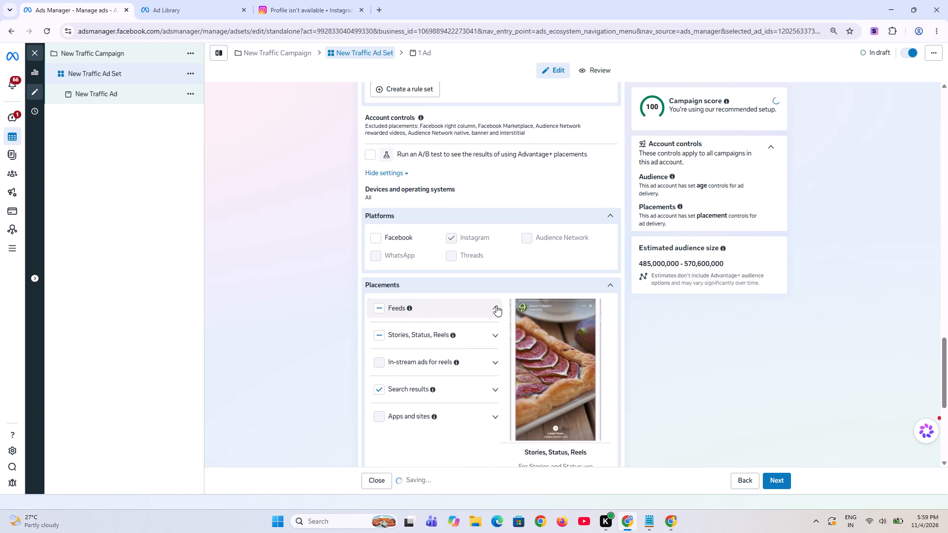
scroll(512, 381, "down", 3)
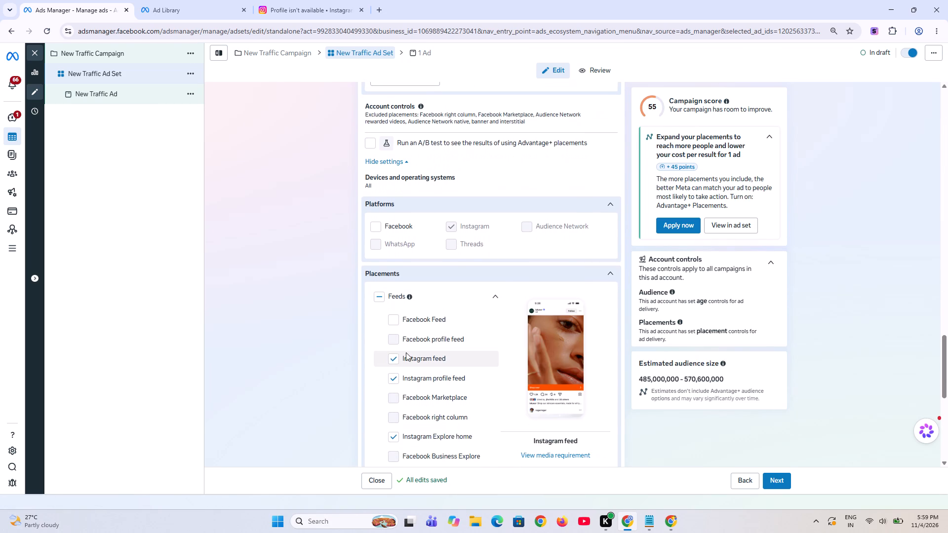
left_click(393, 357)
left_click(395, 380)
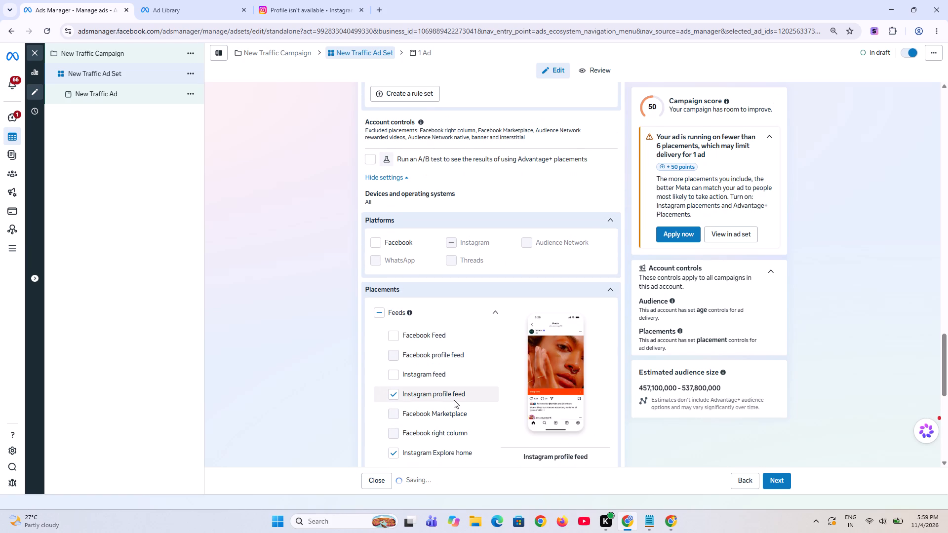
left_click(398, 398)
scroll(464, 396, "down", 3)
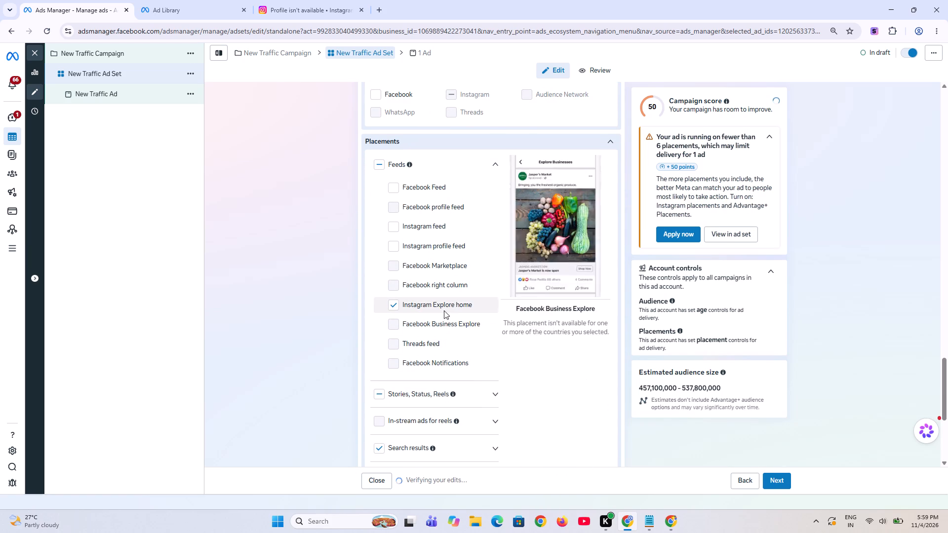
left_click(447, 308)
left_click(392, 308)
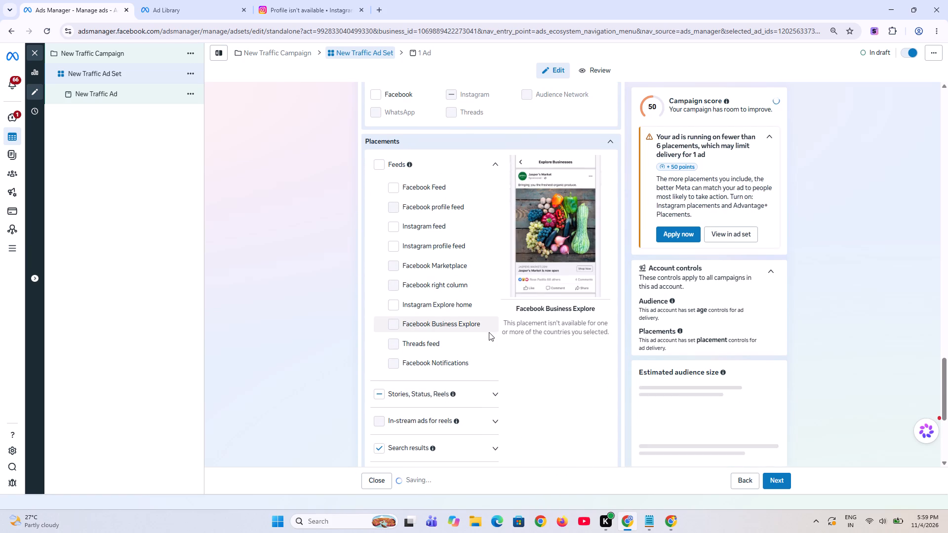
Exclude Search results from the ad set's placements.
scroll(489, 332, "down", 2)
left_click(378, 353)
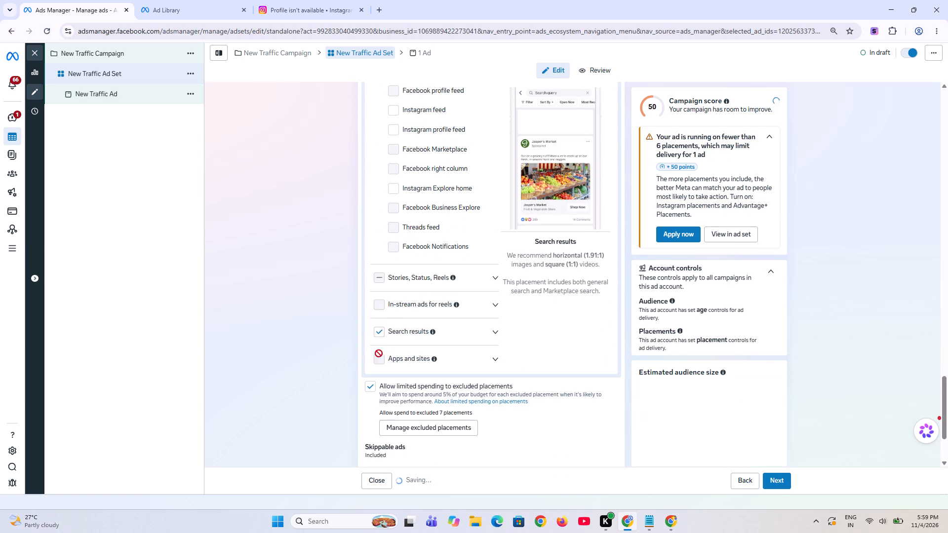
Check the selected Stories, Status, Reels placements and start turning off limited spending to excluded placements.
left_click(495, 296)
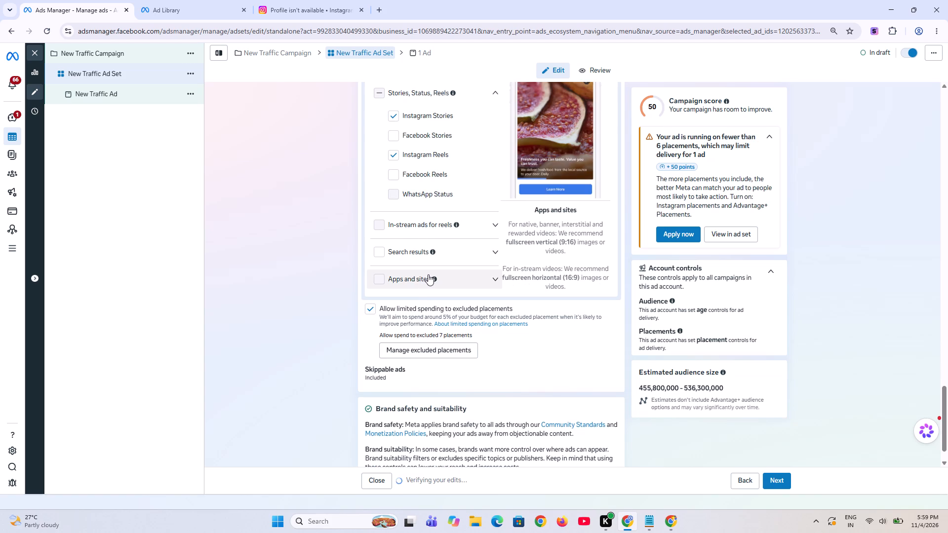
scroll(429, 274, "up", 1)
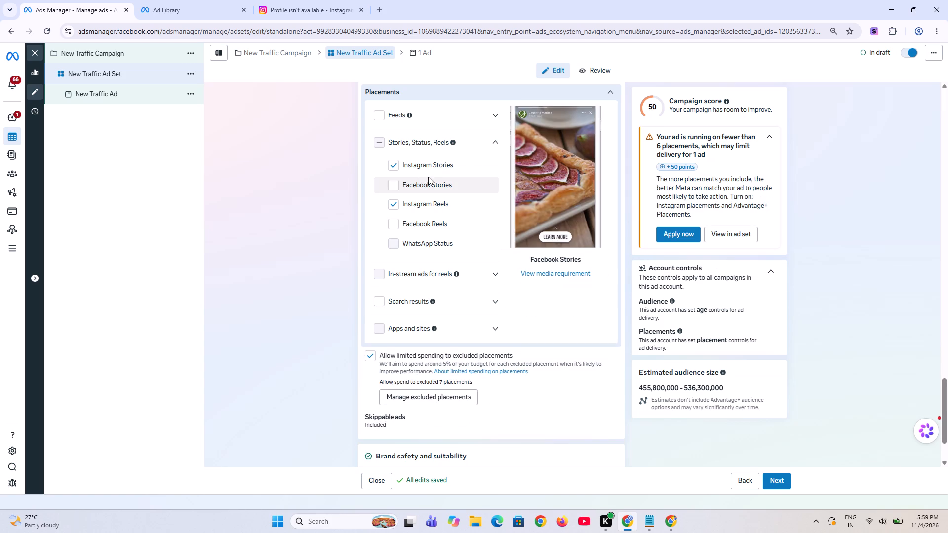
scroll(947, 386, "up", 5)
scroll(866, 402, "down", 6)
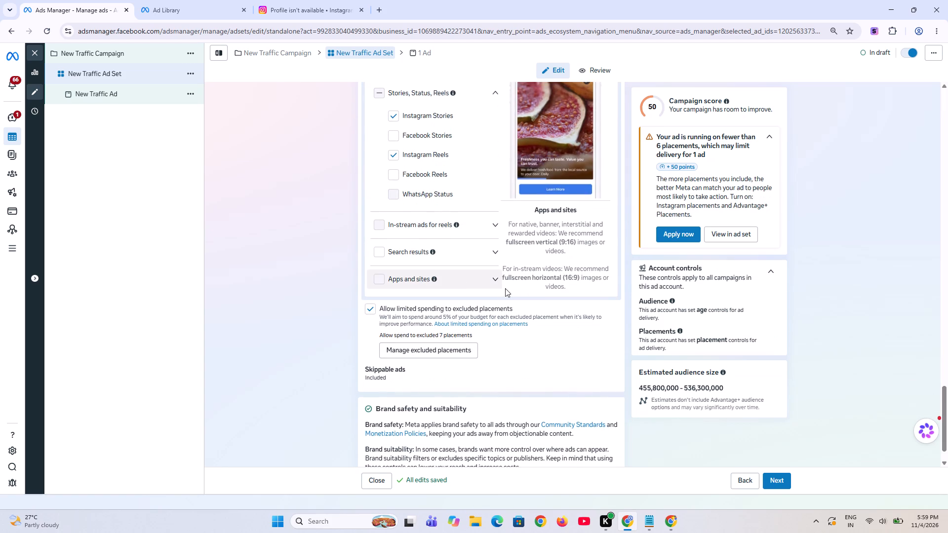
left_click(369, 310)
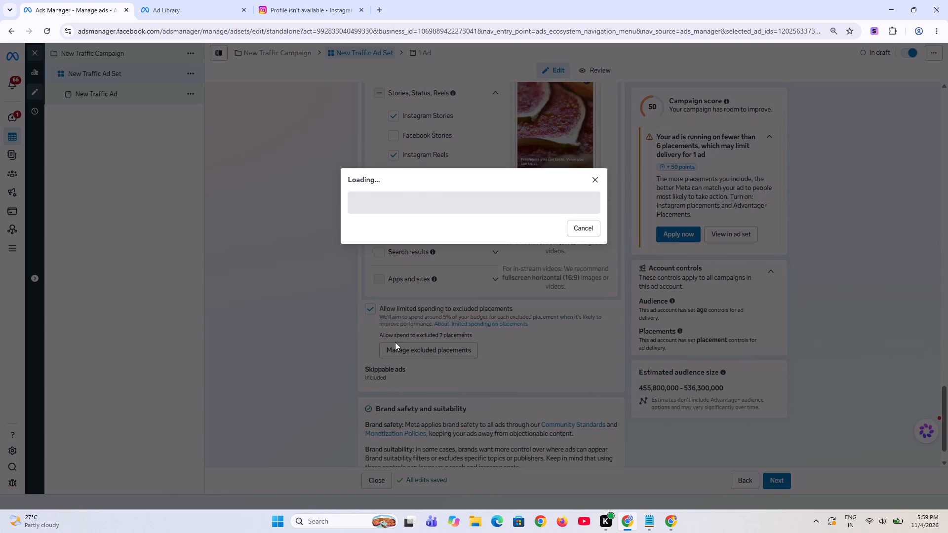
In Ads Manager, turn off limited spending to excluded placements for New Traffic Ad Set and look over its surrounding settings.
left_click(559, 271)
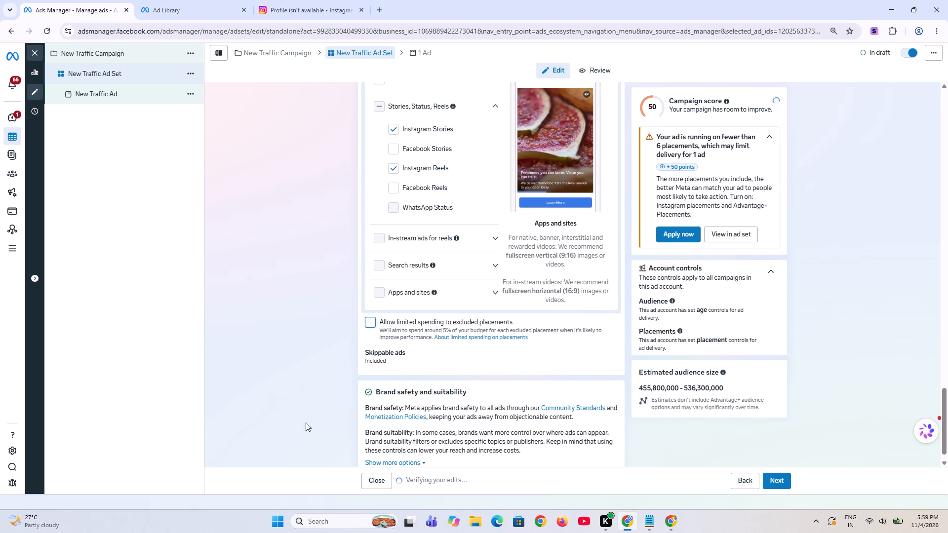
scroll(548, 427, "down", 7)
scroll(449, 406, "up", 18)
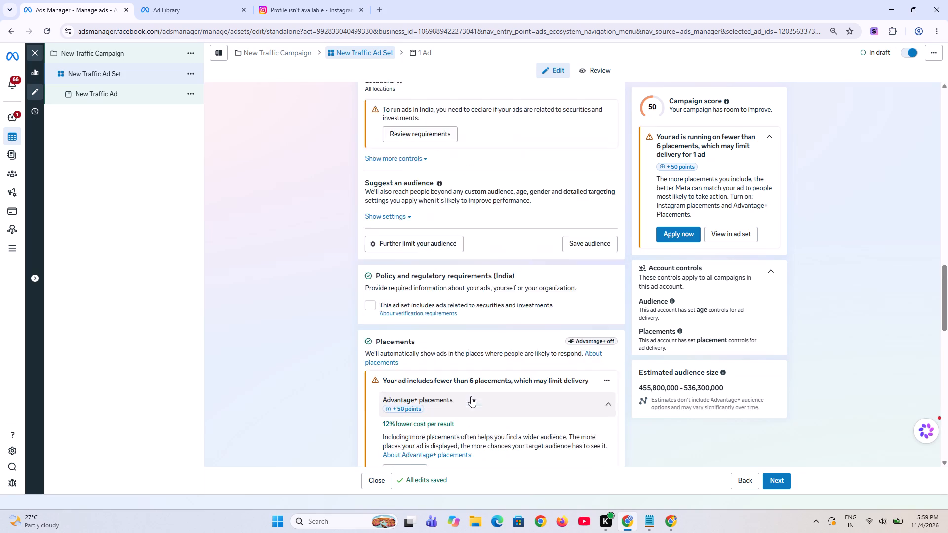
Review New Traffic Ad Set's settings from audience and schedule back through destination and performance goal to the conversion location.
scroll(471, 396, "up", 4)
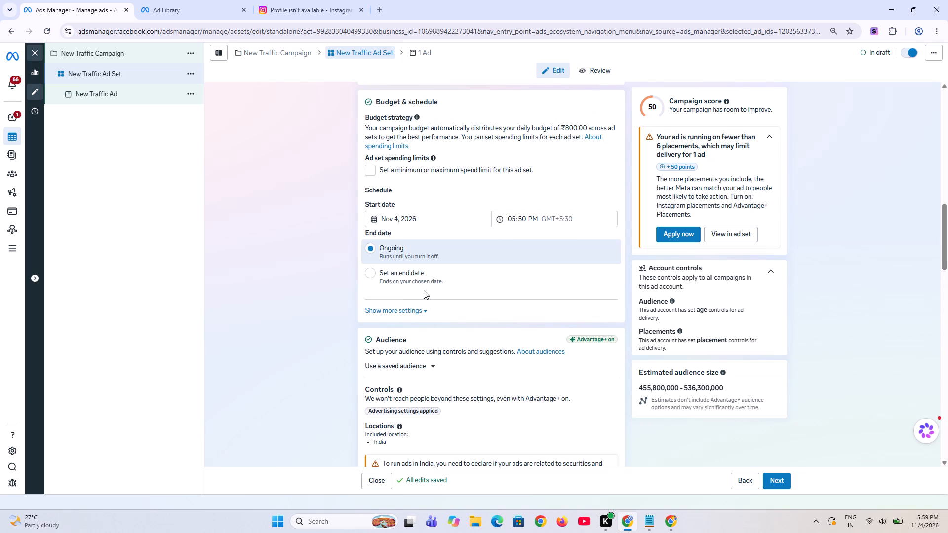
scroll(406, 277, "up", 1)
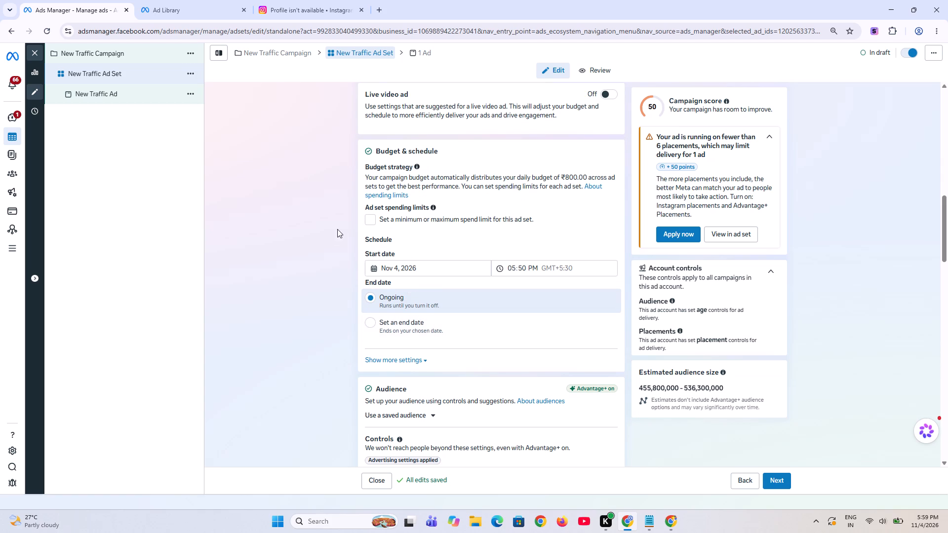
scroll(526, 235, "up", 6)
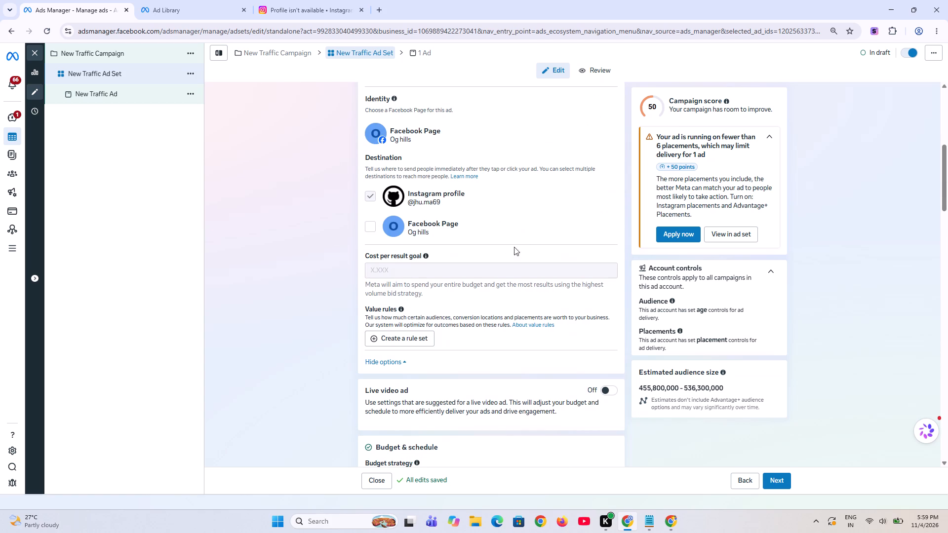
scroll(528, 344, "up", 1)
scroll(466, 206, "up", 2)
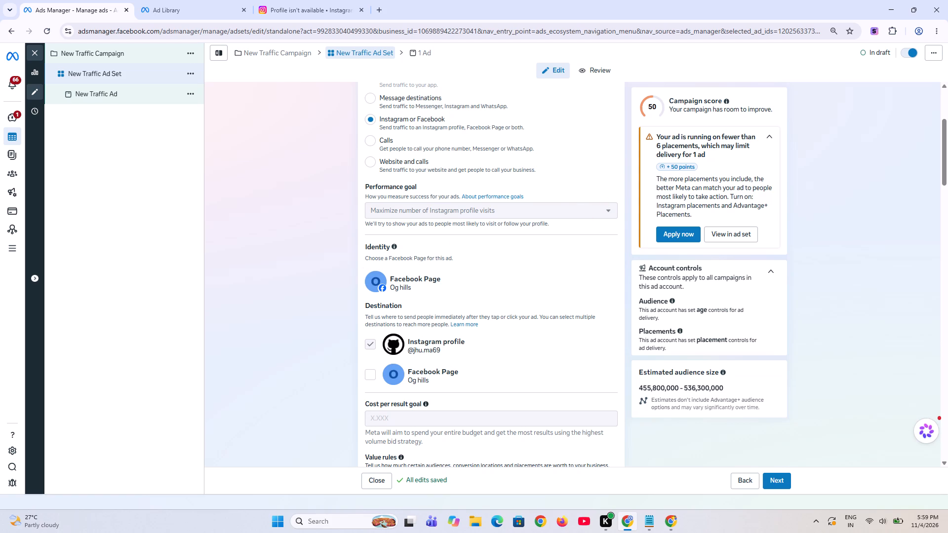
scroll(366, 220, "up", 1)
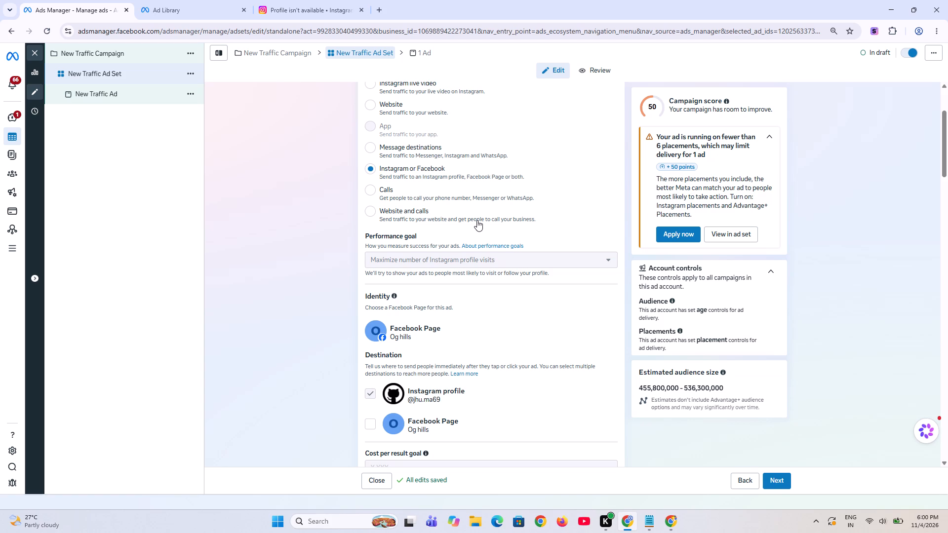
Visit the Instagram profile linked from the first Helping Dogs ad in the Ad Library and copy the profile's web address.
left_click(162, 10)
scroll(183, 449, "down", 2)
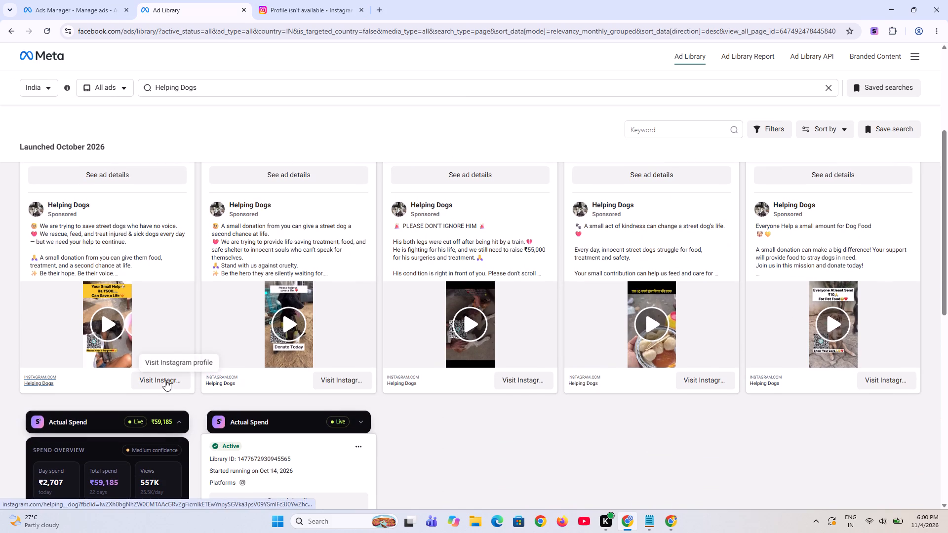
left_click(165, 380)
left_click_drag(231, 29, 228, 29)
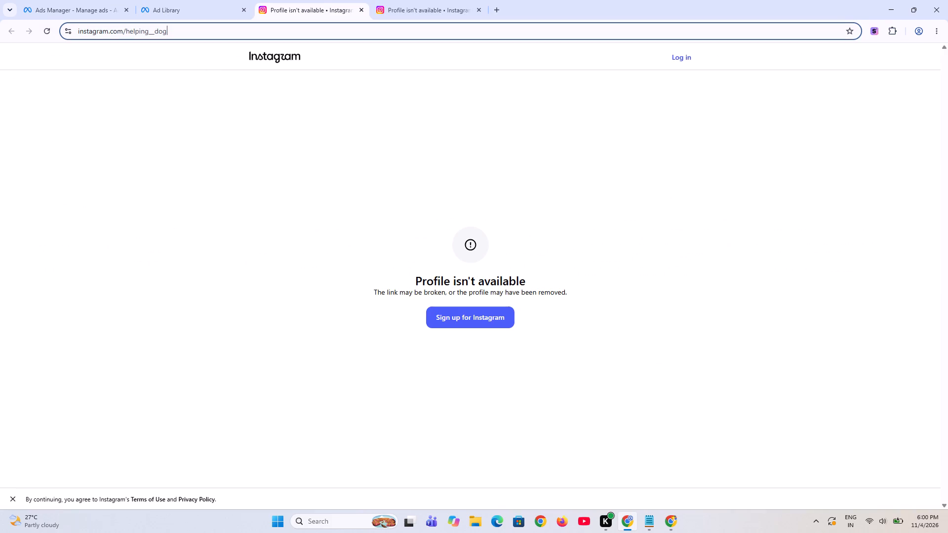
left_click_drag(228, 29, 53, 39)
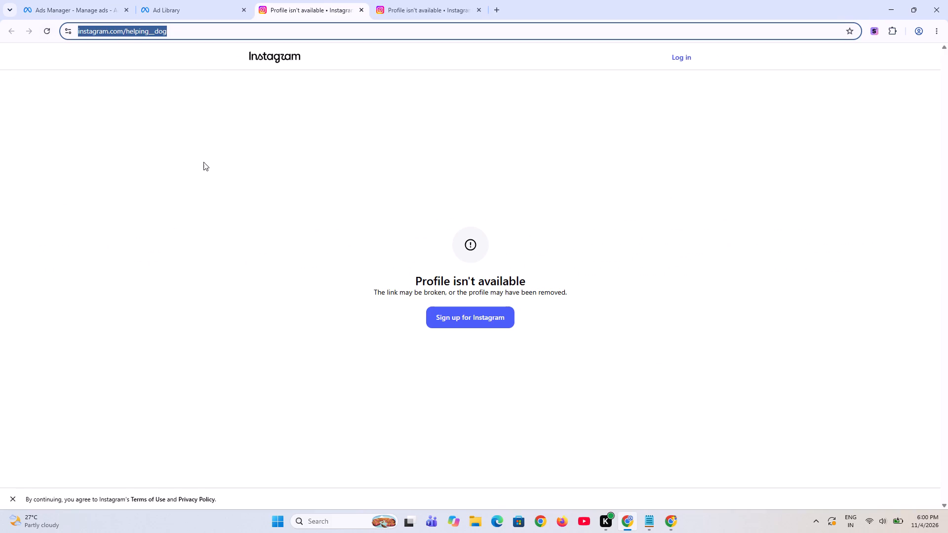
right_click(145, 36)
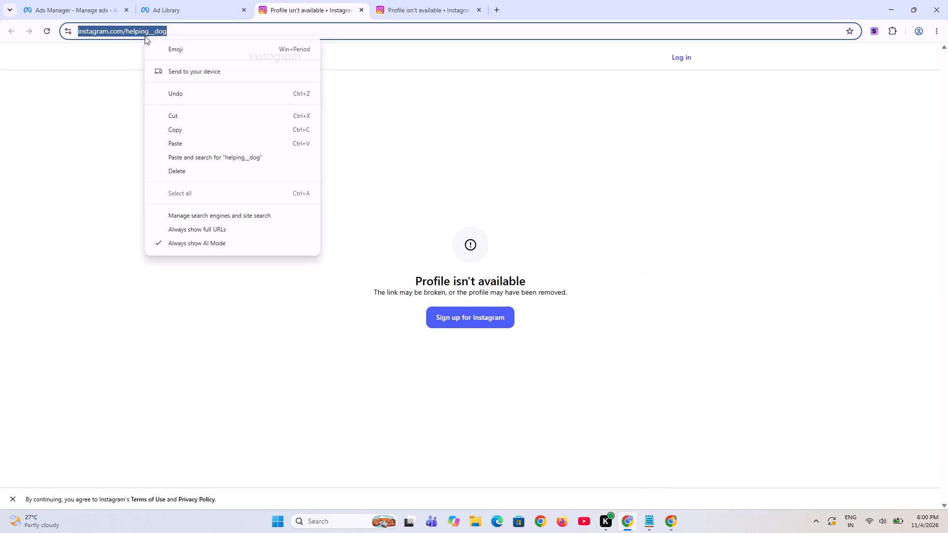
left_click(179, 133)
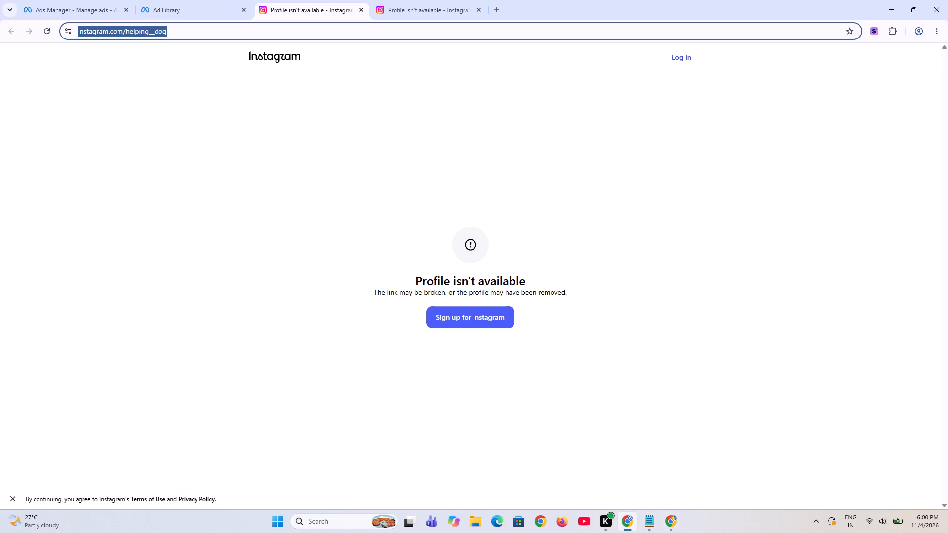
Return to the Ad Library and look over the Helping Dogs ads launched October 2026.
left_click(187, 6)
scroll(91, 257, "up", 3)
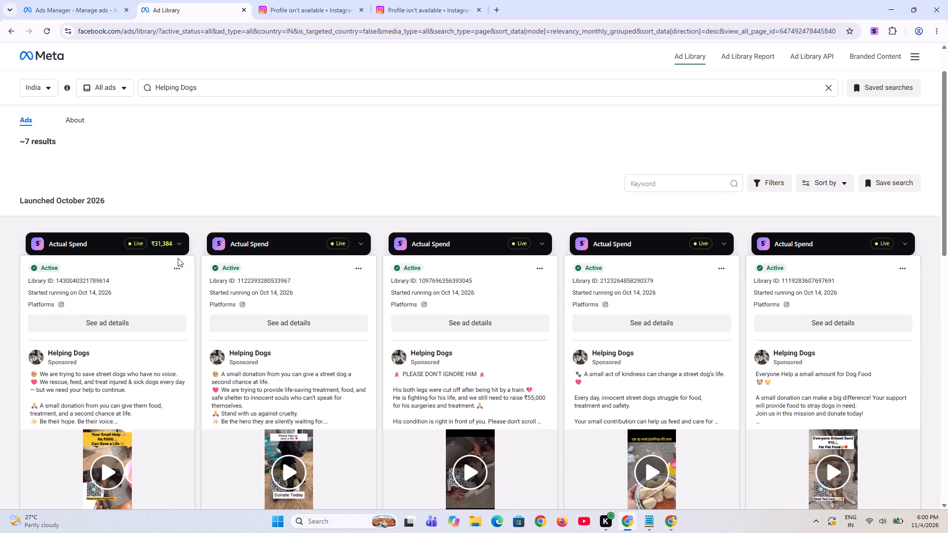
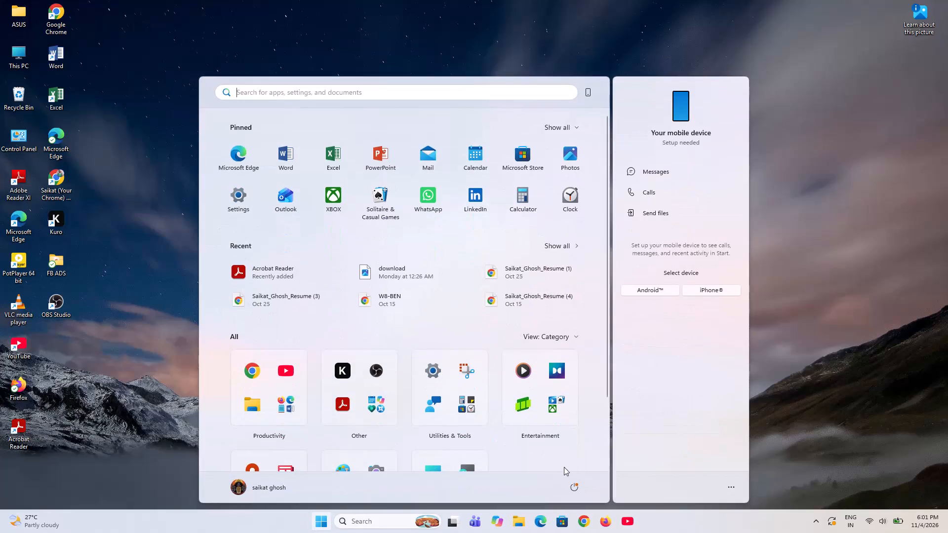
Shut down the computer without installing the pending updates.
left_click(579, 492)
left_click(547, 438)
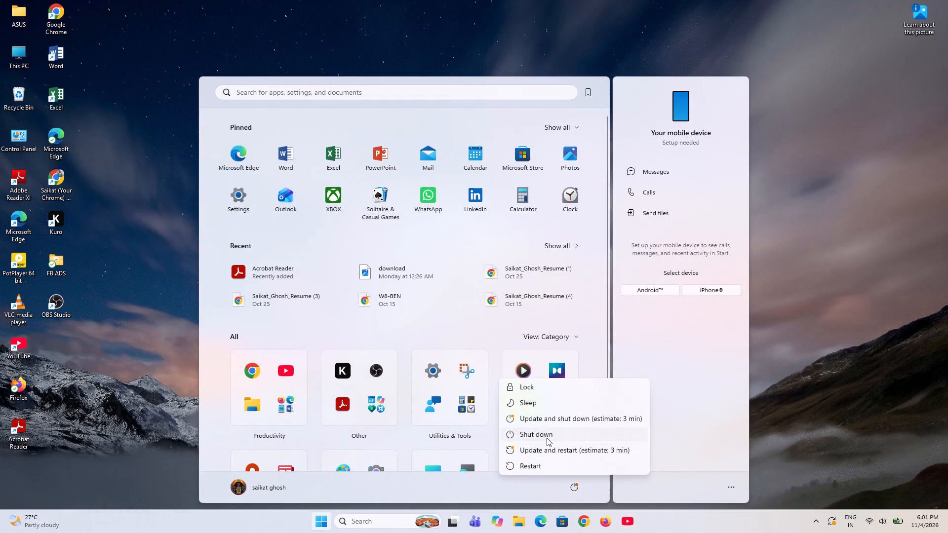